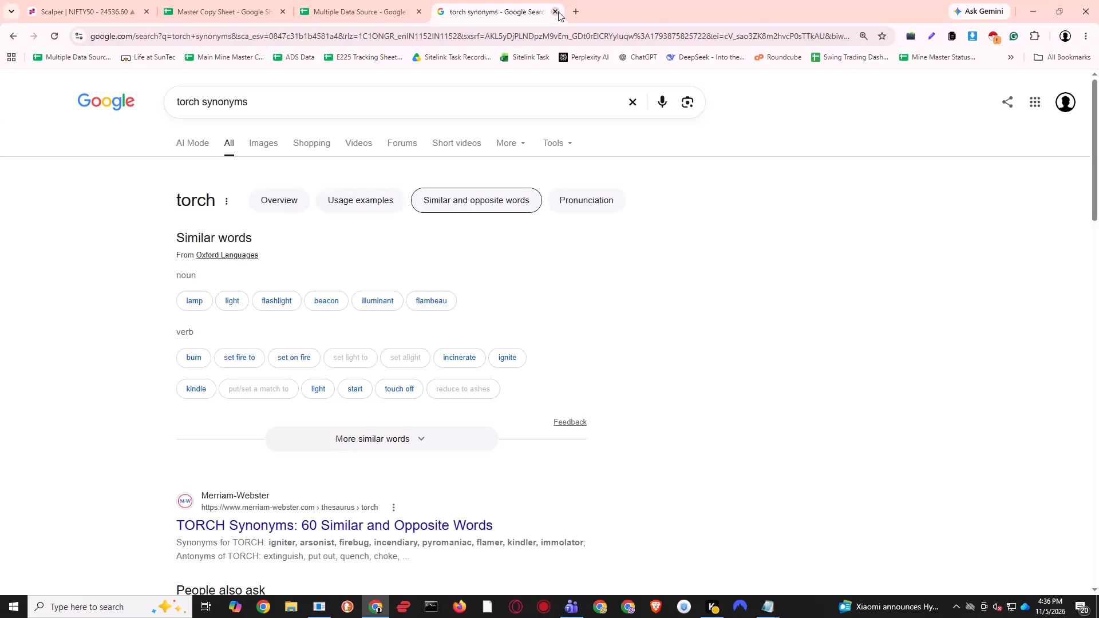
Close the torch synonyms search tab.
click(556, 11)
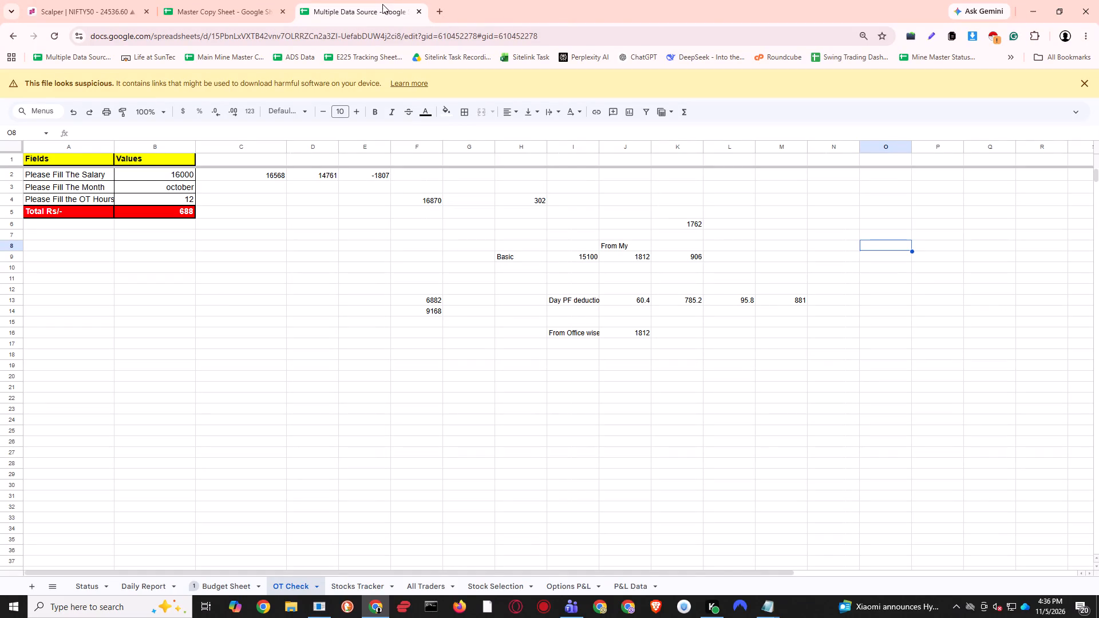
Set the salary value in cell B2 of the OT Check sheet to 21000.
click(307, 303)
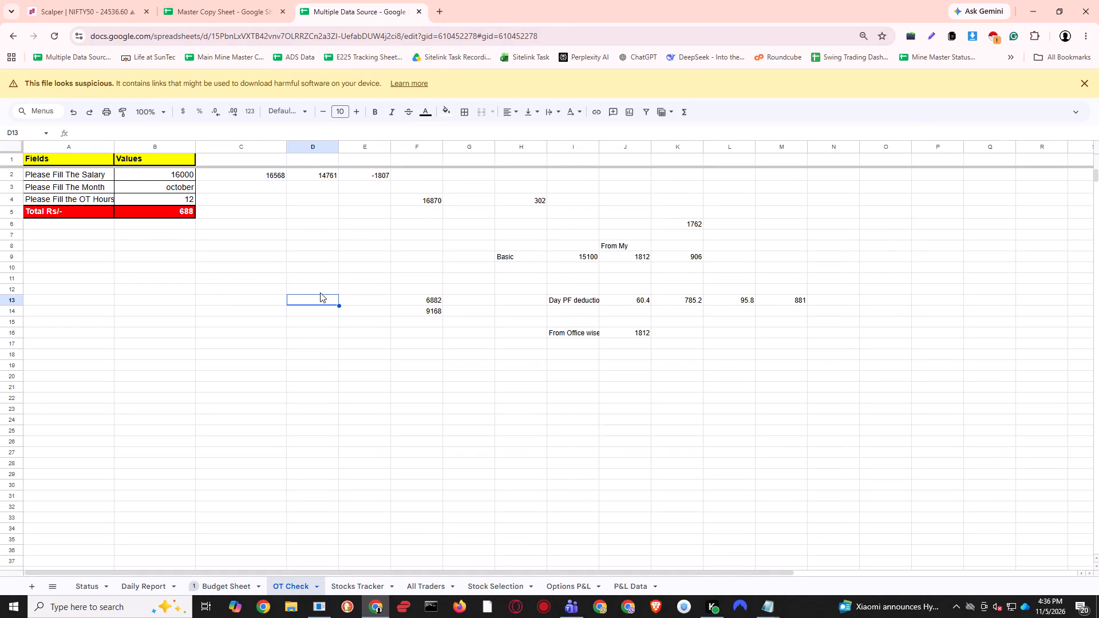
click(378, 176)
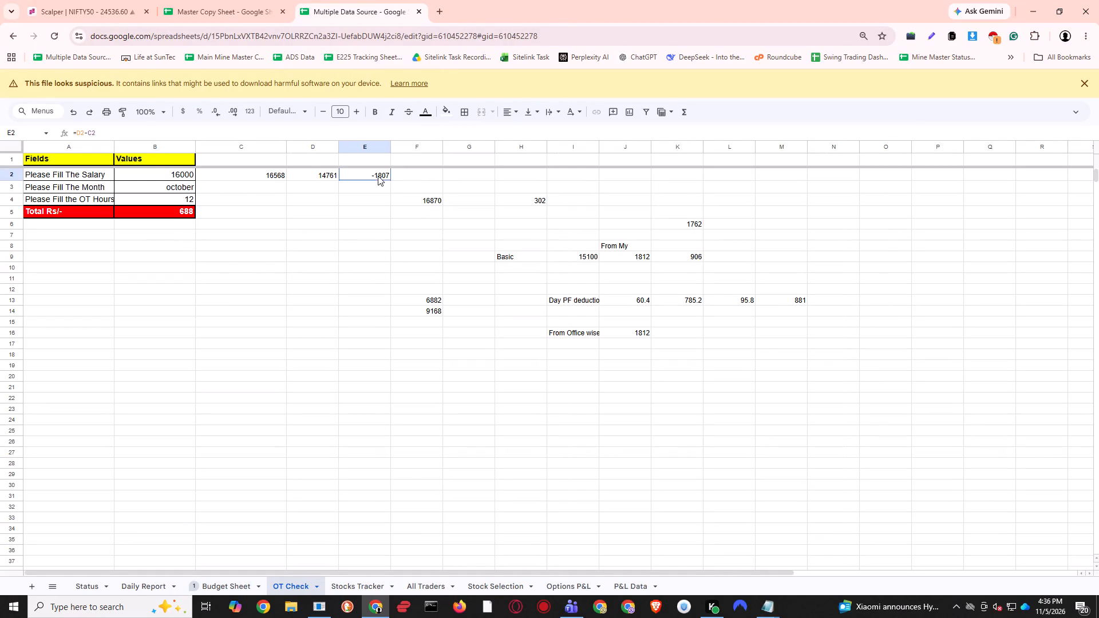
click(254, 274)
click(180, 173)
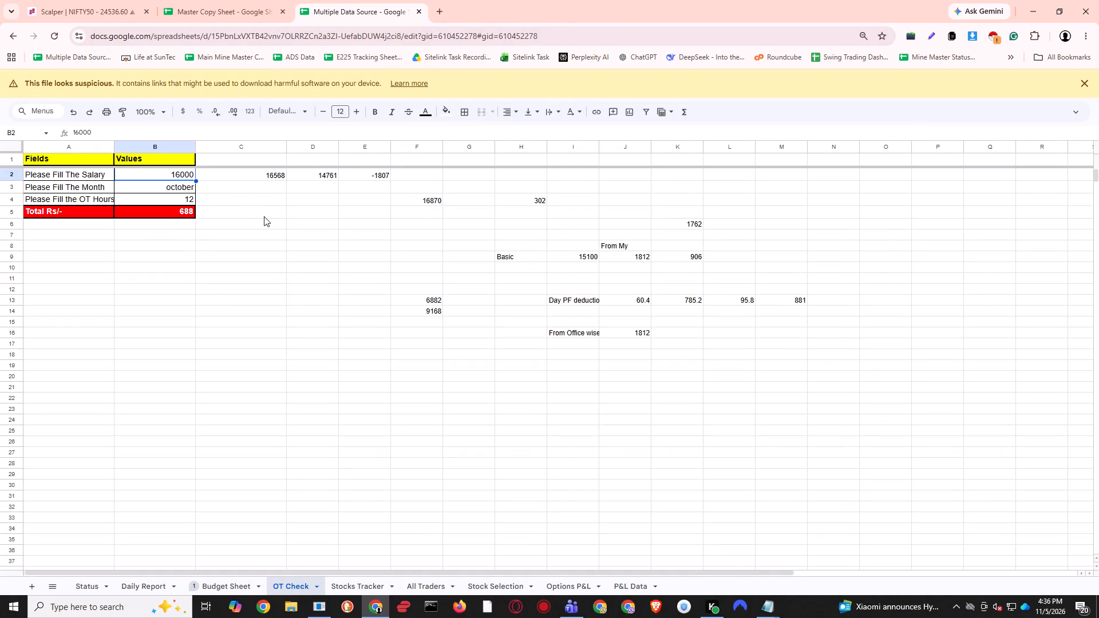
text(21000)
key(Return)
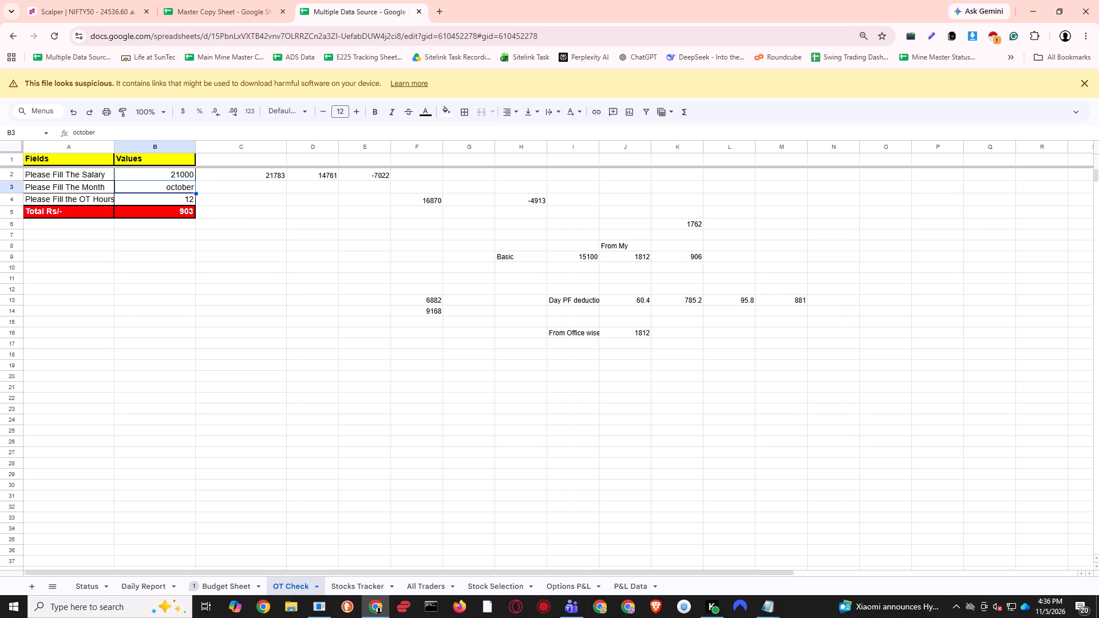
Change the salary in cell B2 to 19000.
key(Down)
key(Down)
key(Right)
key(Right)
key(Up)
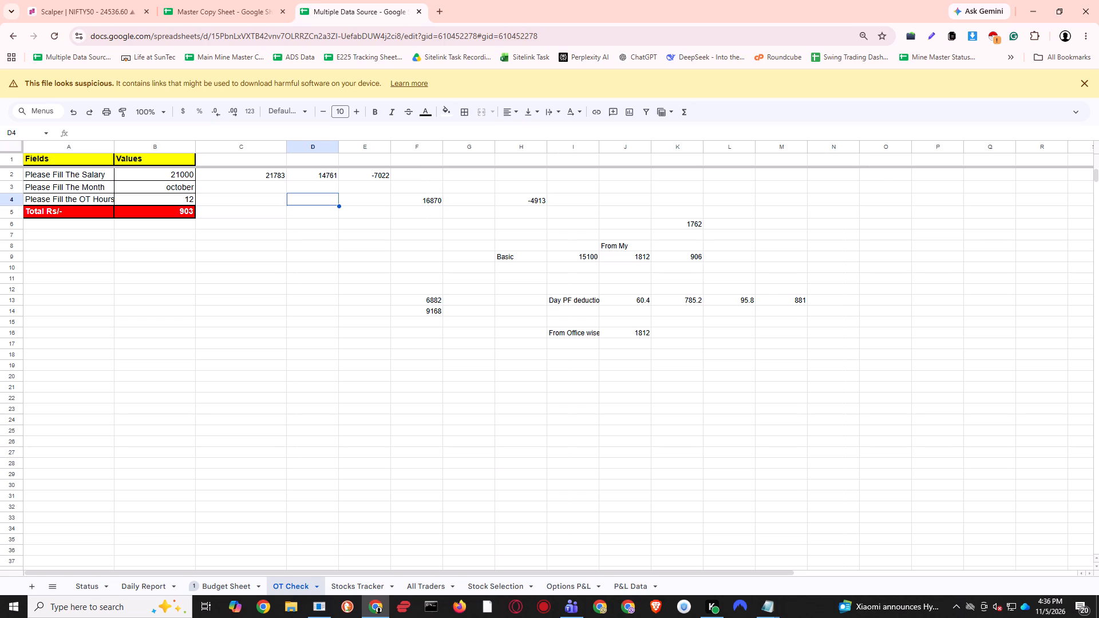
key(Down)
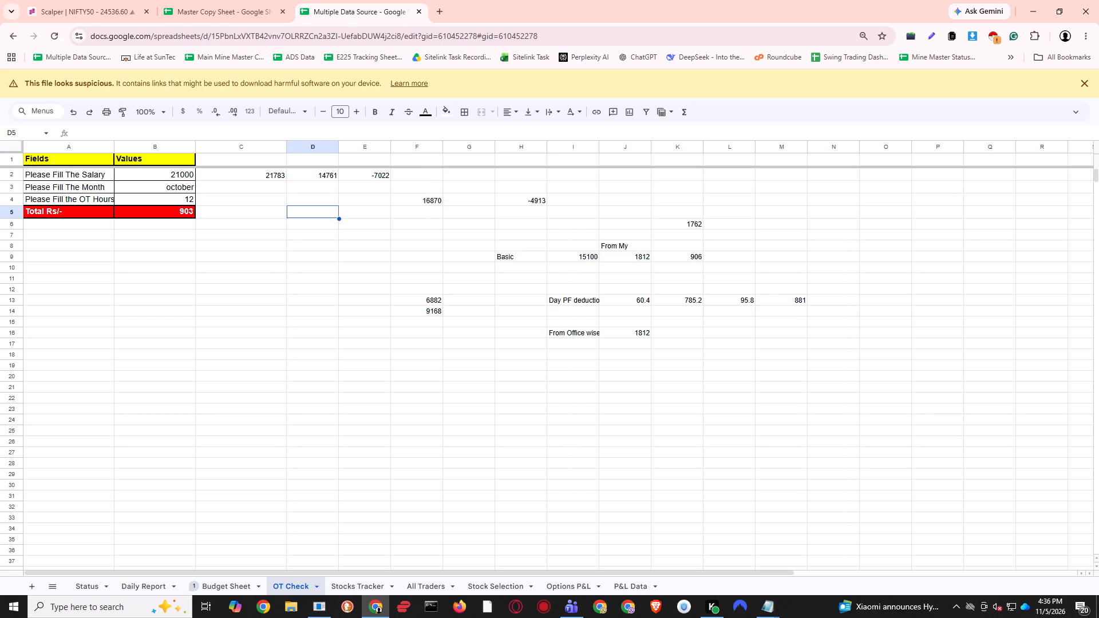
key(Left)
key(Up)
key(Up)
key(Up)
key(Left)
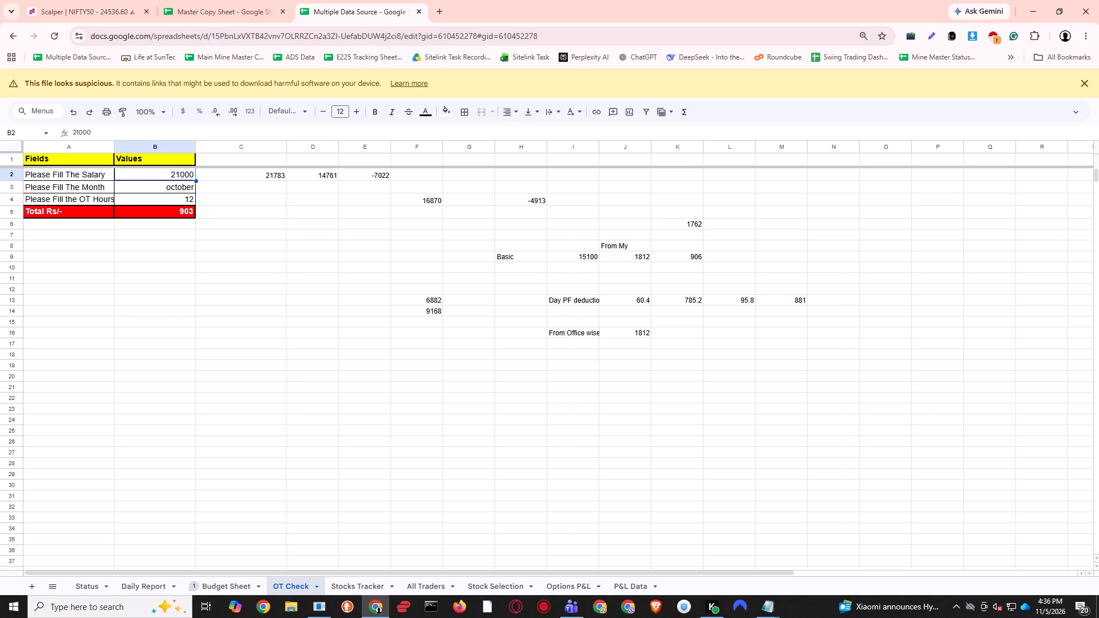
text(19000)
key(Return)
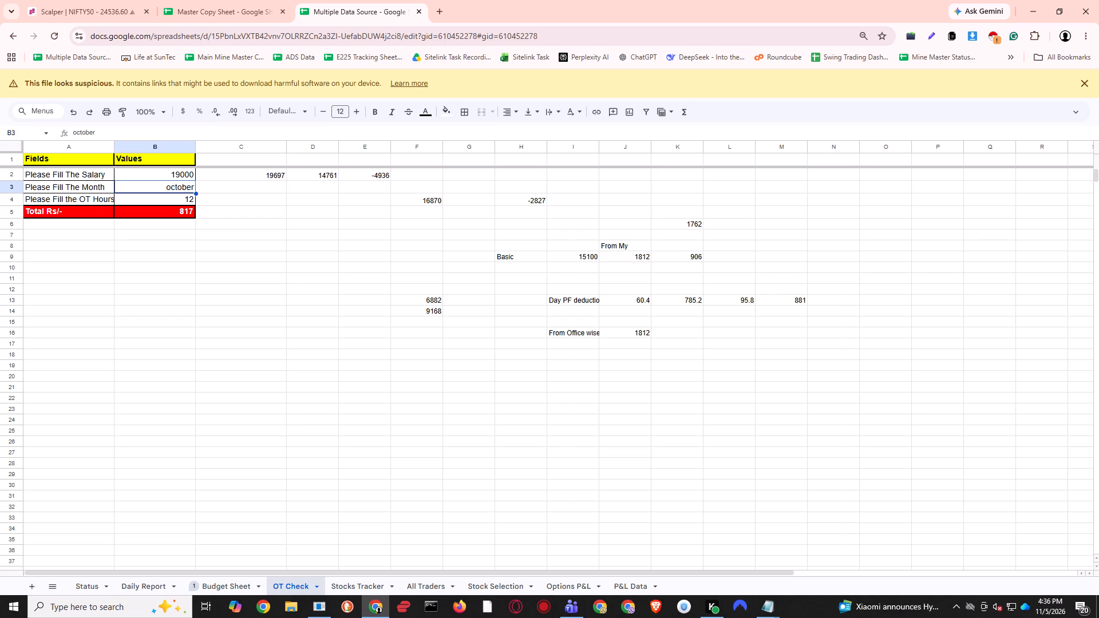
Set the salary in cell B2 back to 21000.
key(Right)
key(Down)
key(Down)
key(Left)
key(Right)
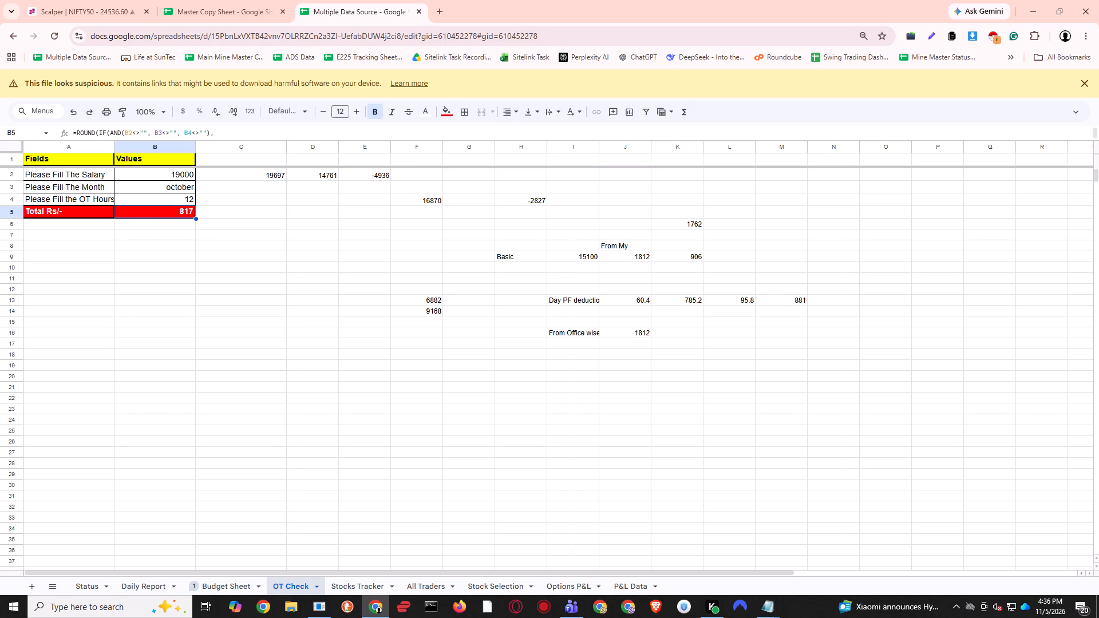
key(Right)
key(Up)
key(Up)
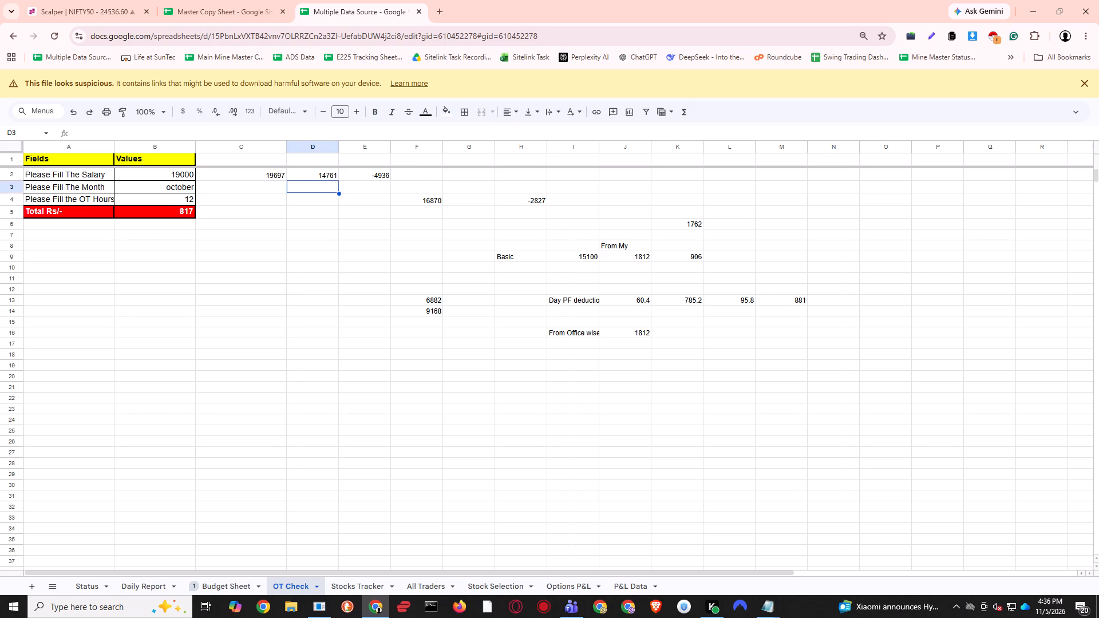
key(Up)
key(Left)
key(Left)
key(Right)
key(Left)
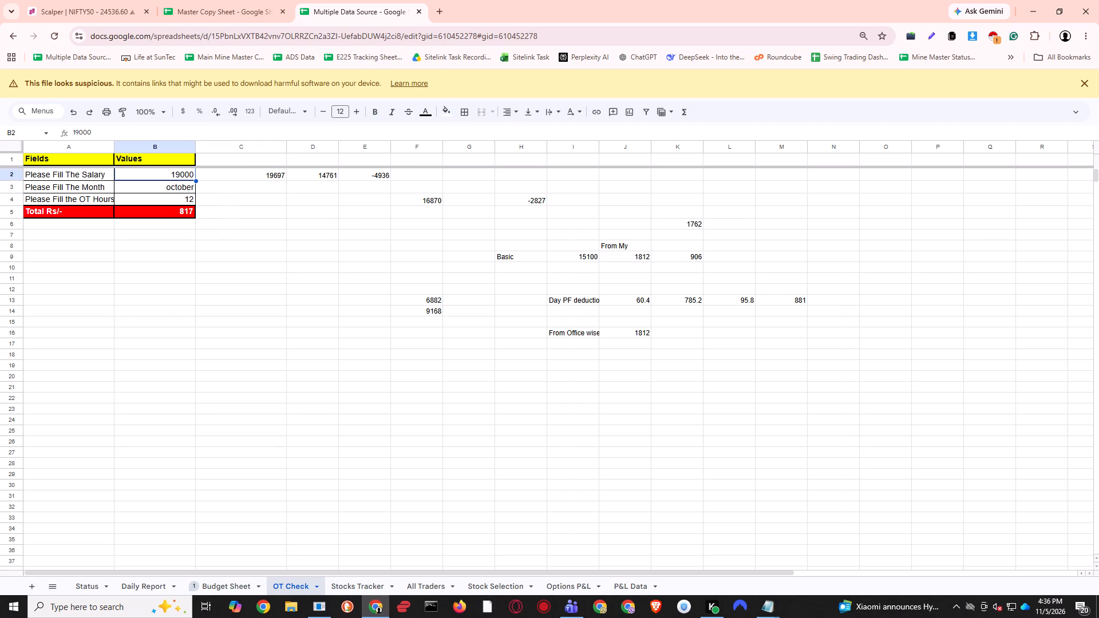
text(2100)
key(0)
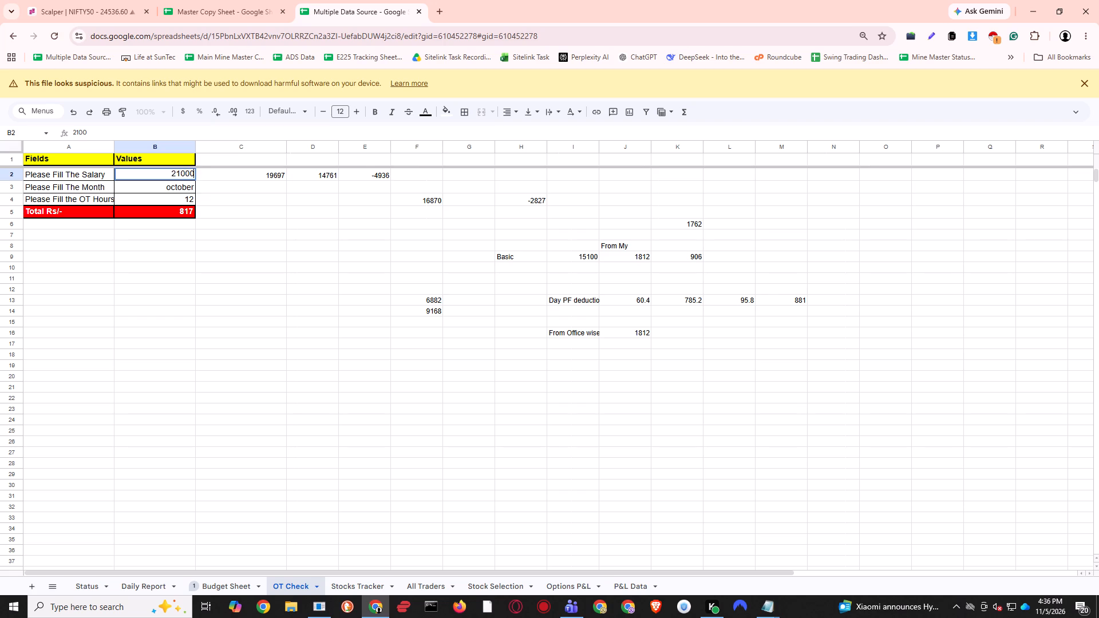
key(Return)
Enter 19370 in cell D2 and select the difference formula in cell E2.
key(Right)
key(Right)
key(Right)
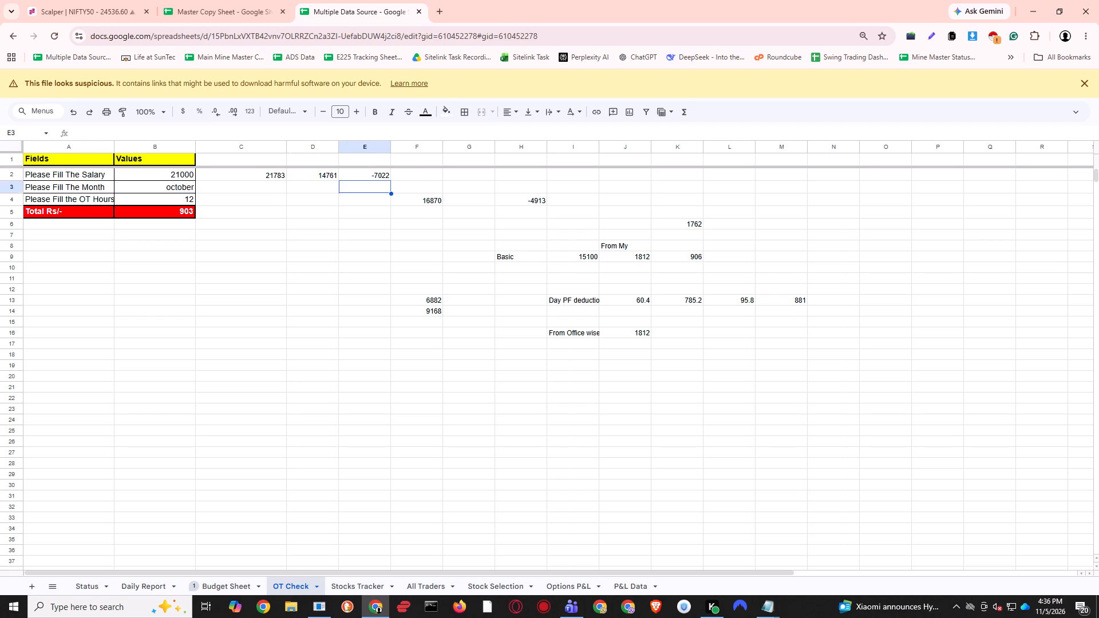
key(Up)
key(Left)
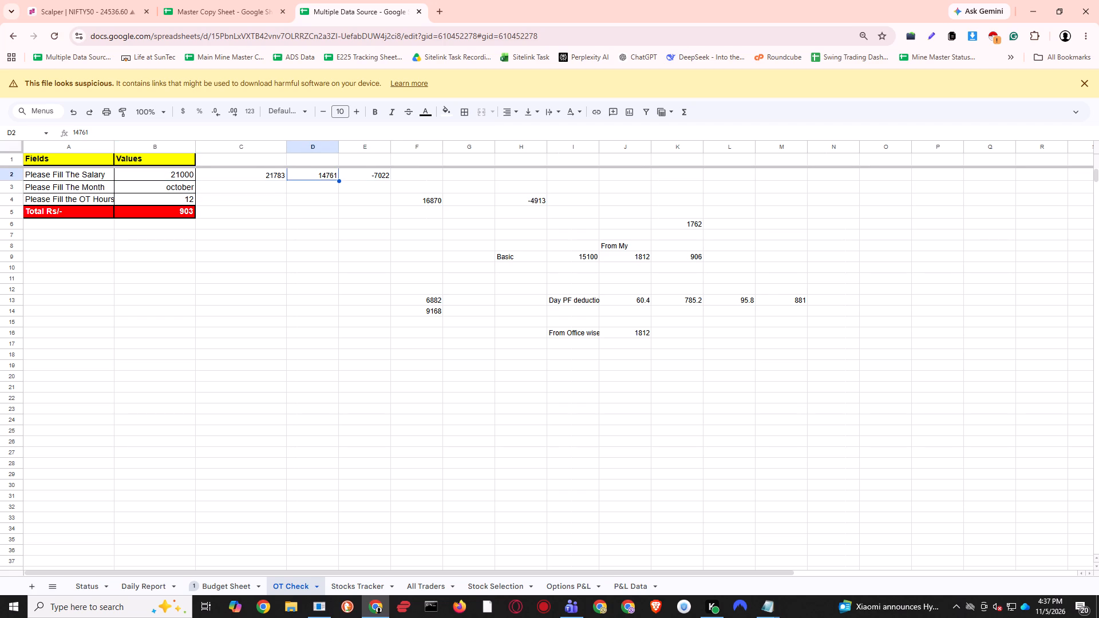
text(19370)
key(Return)
key(Up)
key(Right)
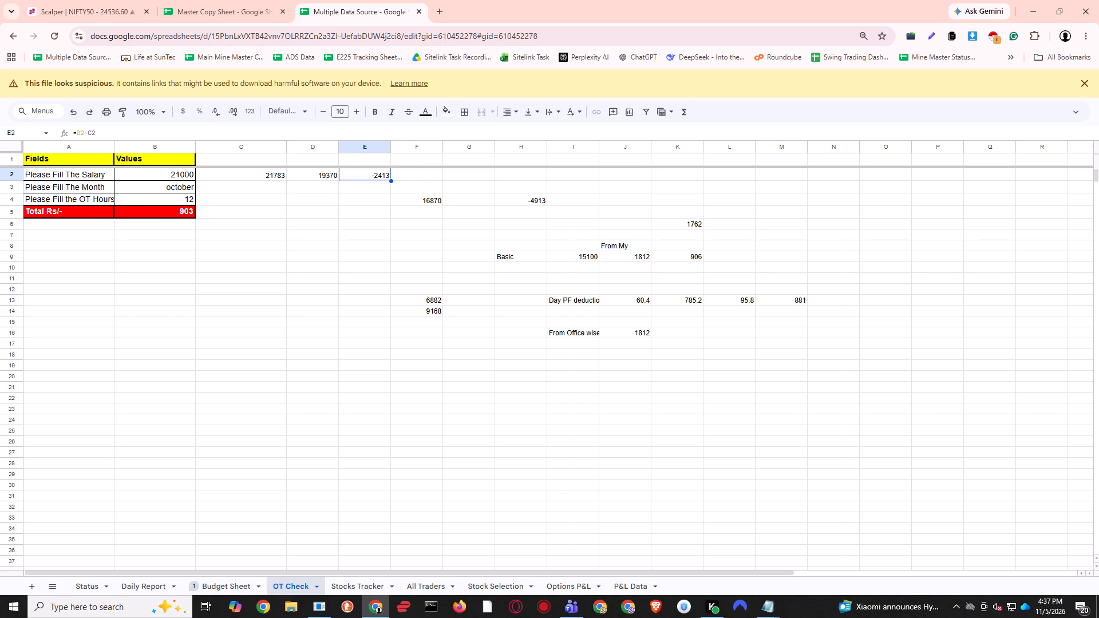
Open Life at SunTec in a new tab and view the monthly attendance report for Oct-2026.
click(435, 10)
click(138, 60)
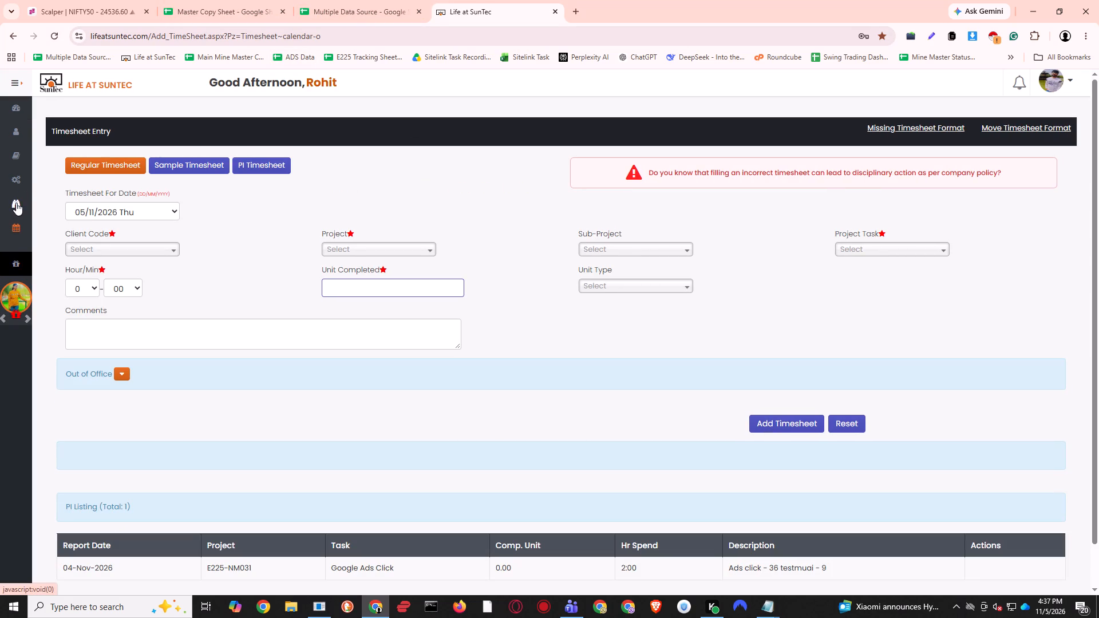
click(361, 0)
click(460, 1)
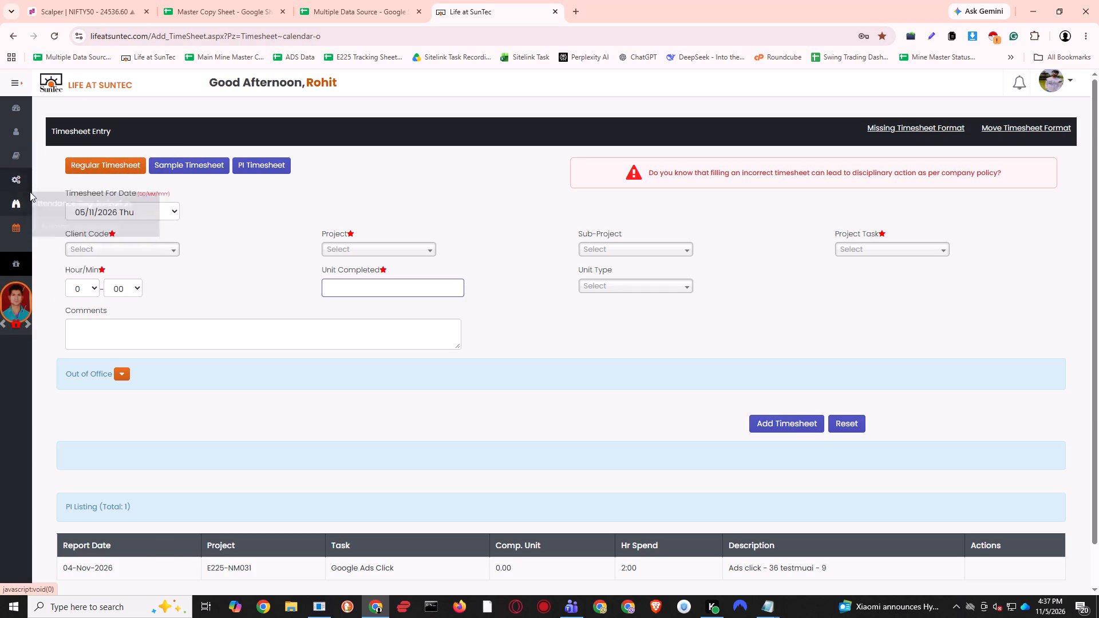
click(66, 220)
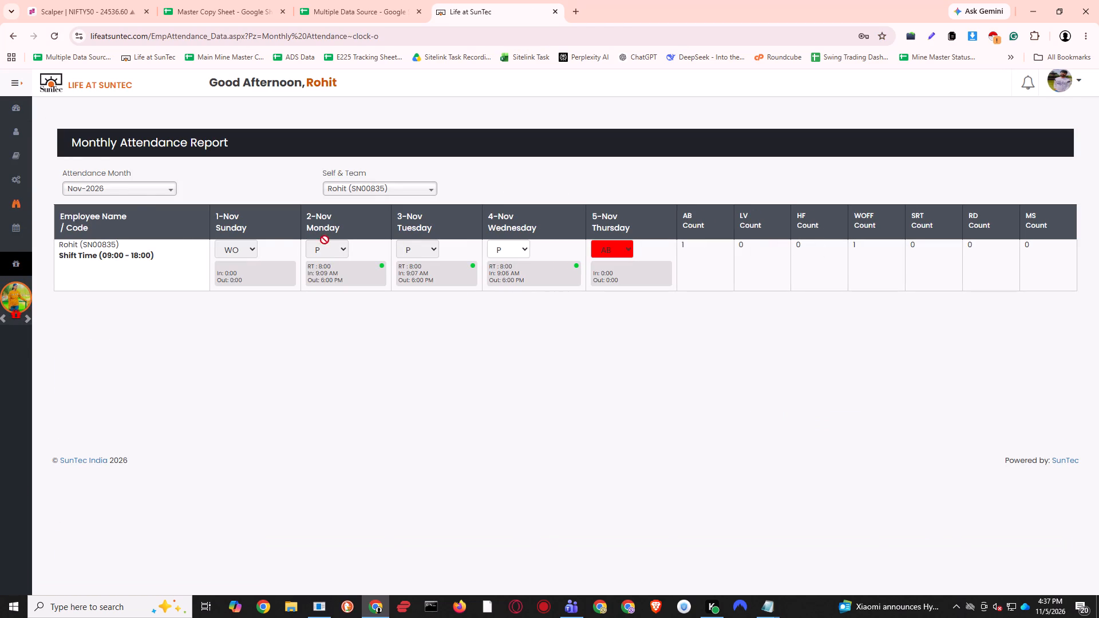
click(141, 191)
click(135, 240)
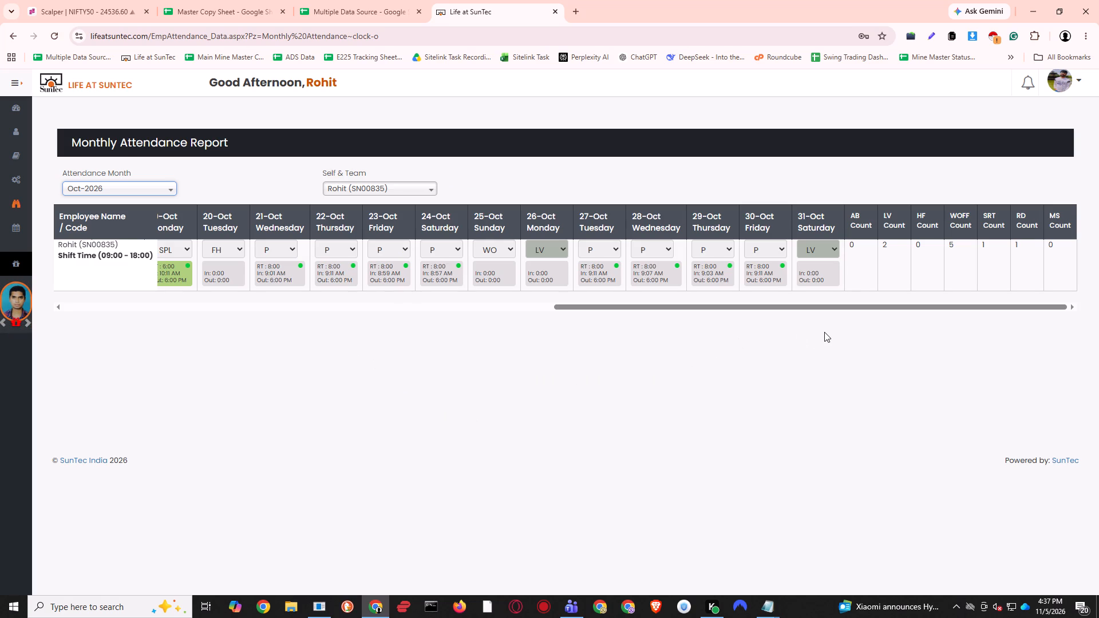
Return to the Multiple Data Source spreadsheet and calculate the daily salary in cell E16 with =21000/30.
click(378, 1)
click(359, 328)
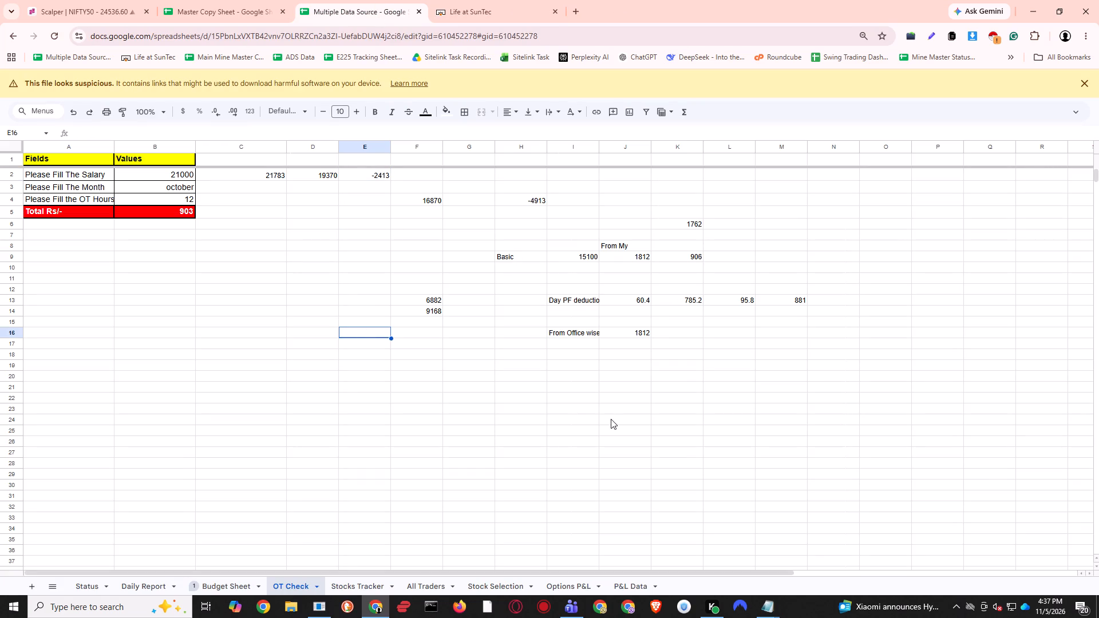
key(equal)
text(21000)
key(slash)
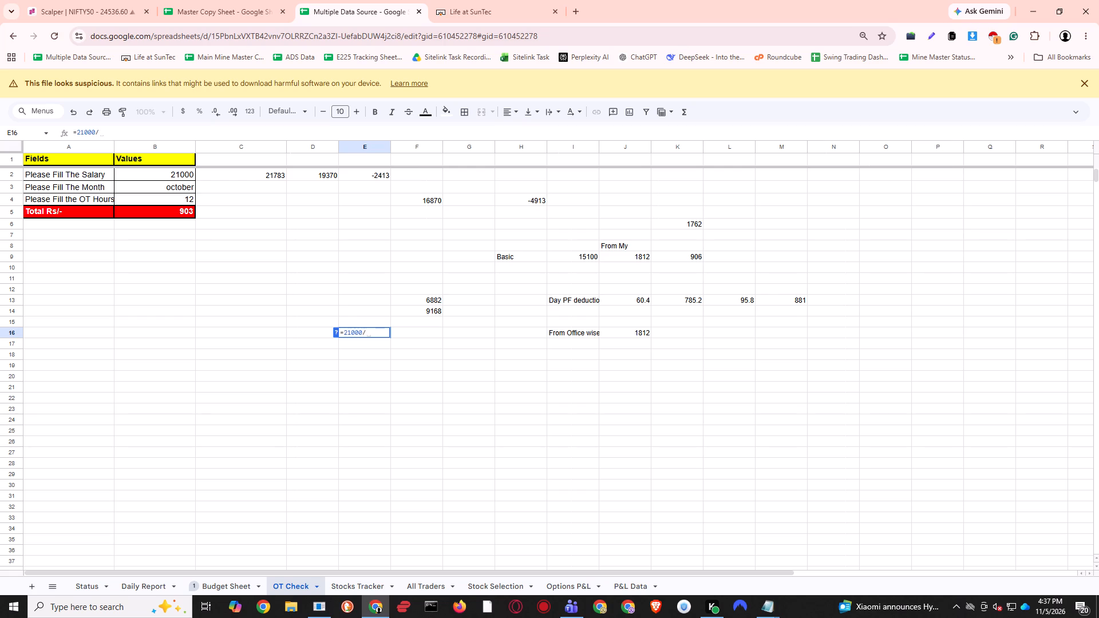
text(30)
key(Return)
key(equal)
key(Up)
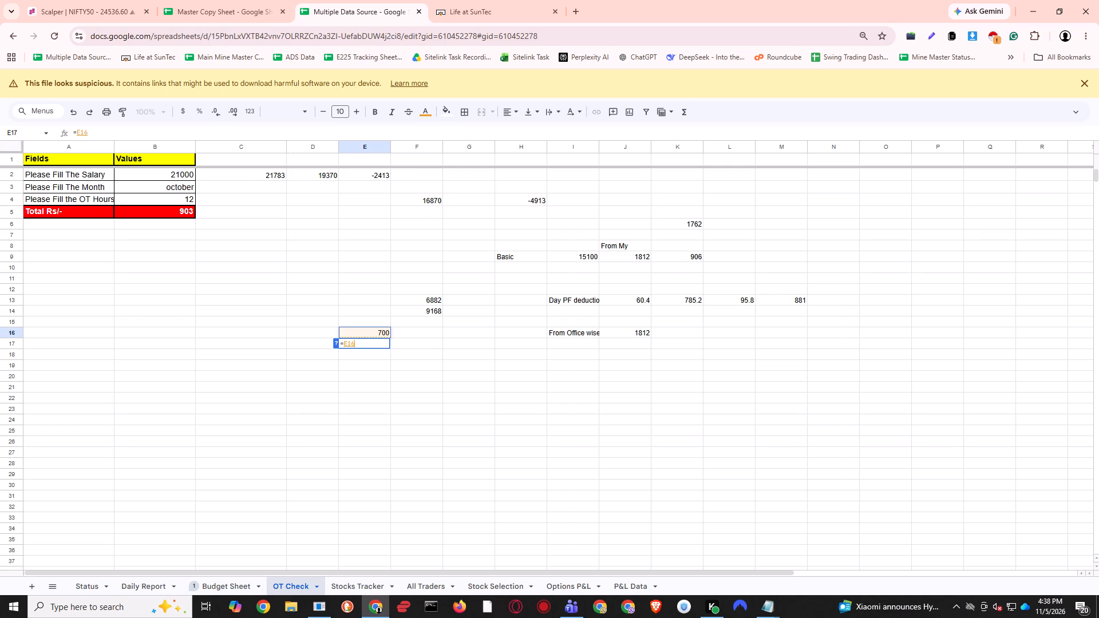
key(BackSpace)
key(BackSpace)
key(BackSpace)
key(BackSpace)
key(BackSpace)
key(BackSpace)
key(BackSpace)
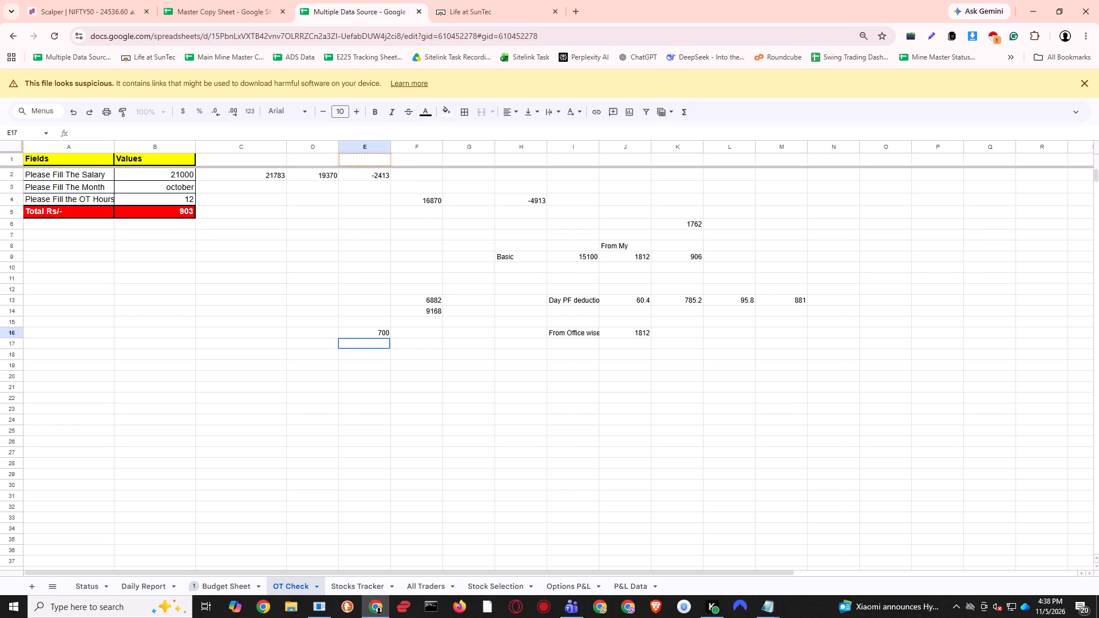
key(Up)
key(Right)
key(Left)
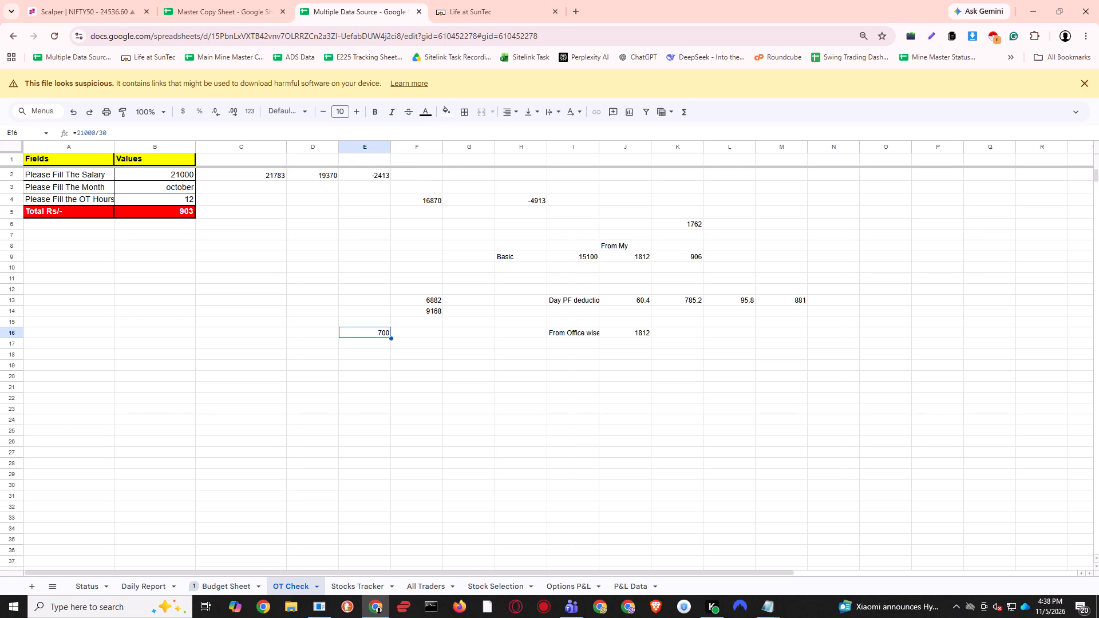
Reduce the salary in cell B2 to 20300.
key(Up)
key(Up)
key(Up)
key(Up)
key(Up)
key(Up)
key(Up)
key(Up)
key(Up)
key(Up)
key(Up)
key(Up)
key(Up)
key(Up)
key(Up)
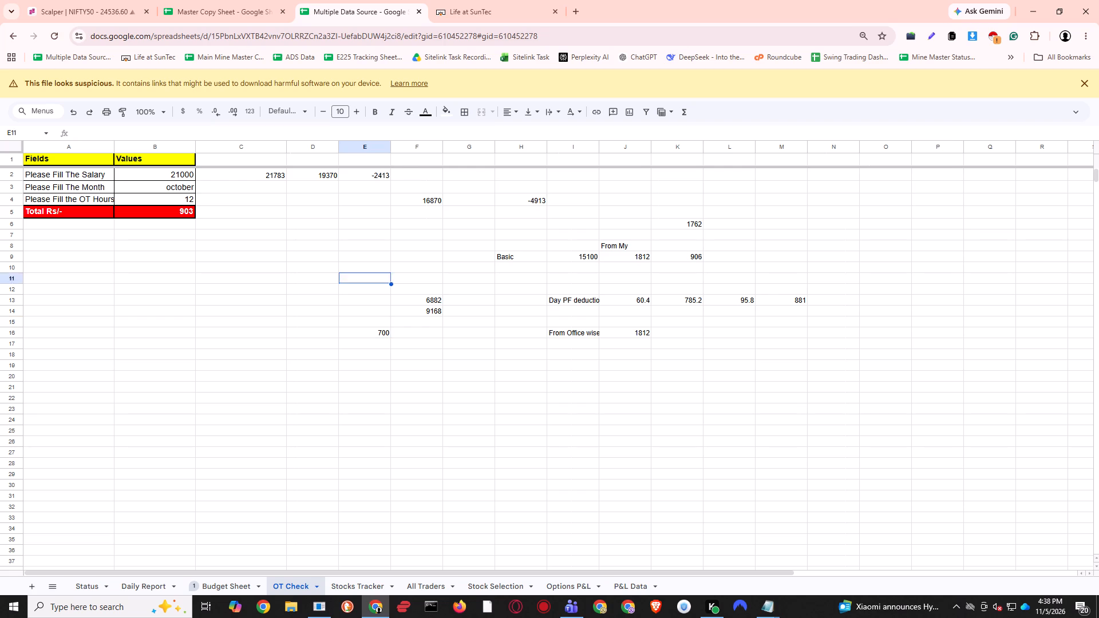
key(Left)
key(Down)
key(Left)
key(Left)
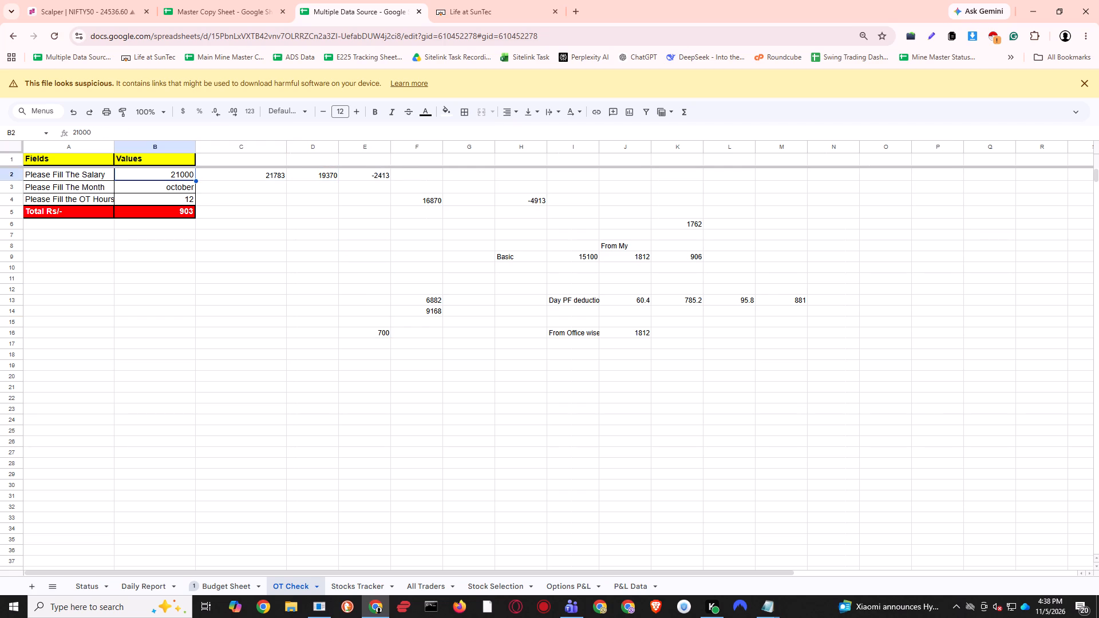
text(20)
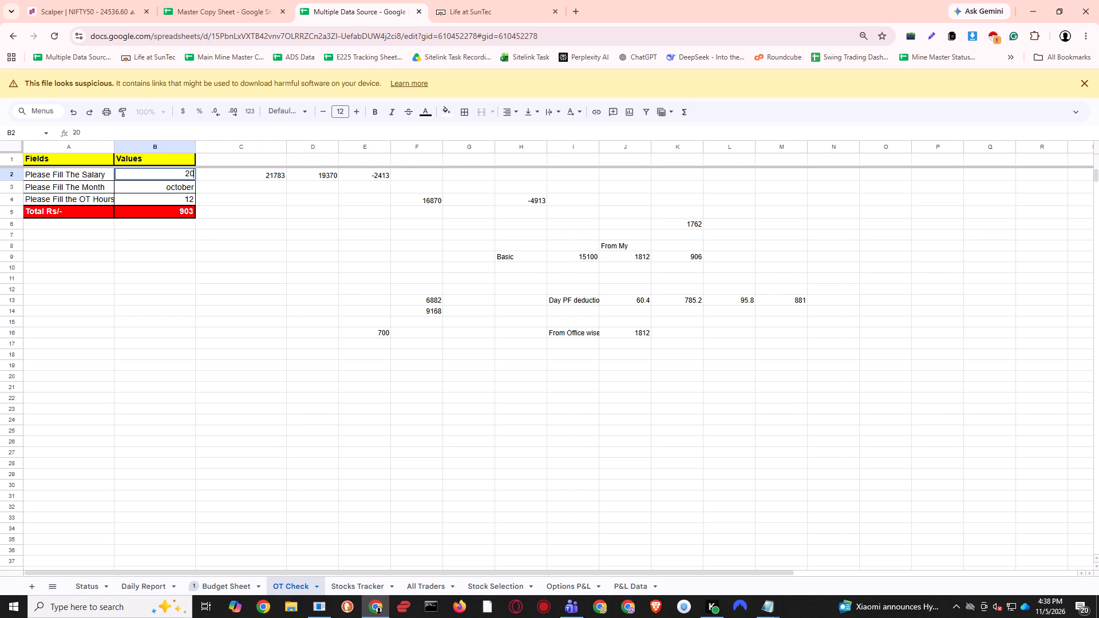
text(300)
key(Return)
key(Down)
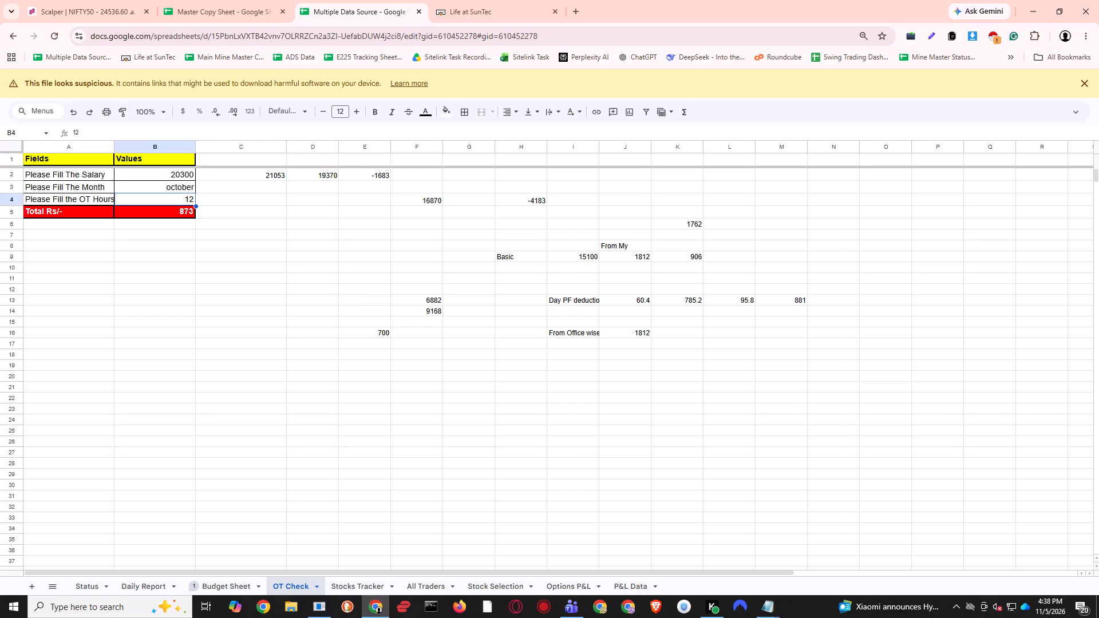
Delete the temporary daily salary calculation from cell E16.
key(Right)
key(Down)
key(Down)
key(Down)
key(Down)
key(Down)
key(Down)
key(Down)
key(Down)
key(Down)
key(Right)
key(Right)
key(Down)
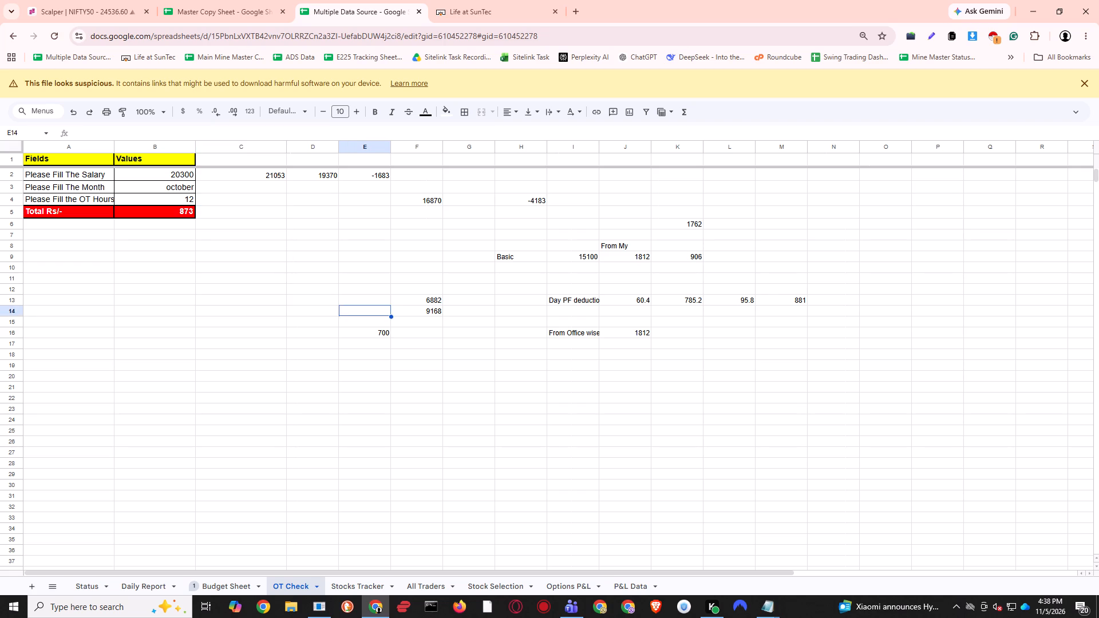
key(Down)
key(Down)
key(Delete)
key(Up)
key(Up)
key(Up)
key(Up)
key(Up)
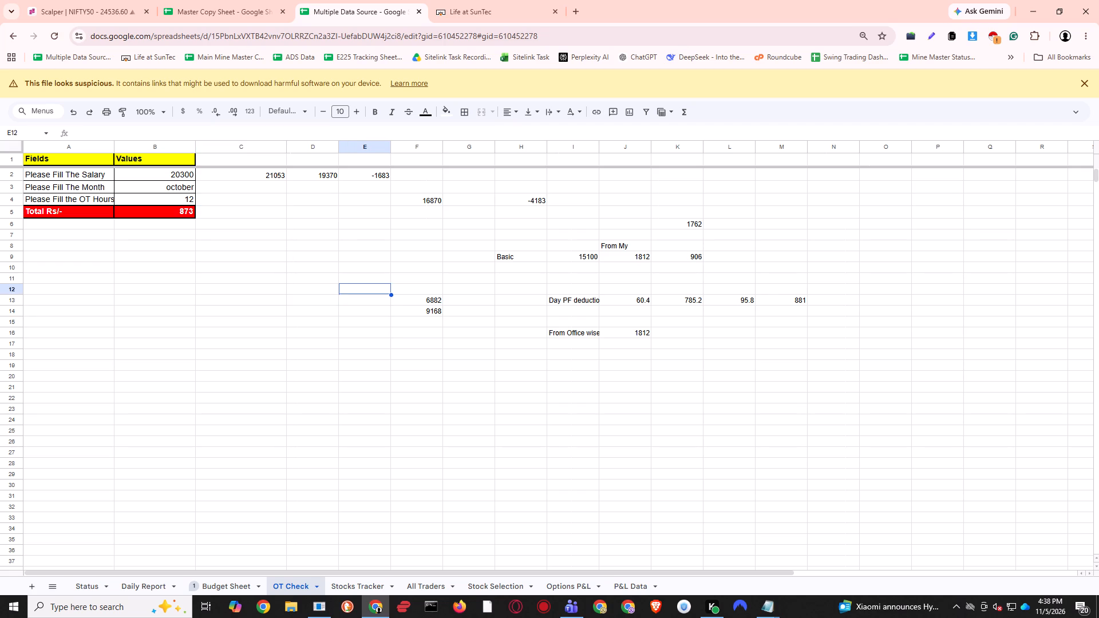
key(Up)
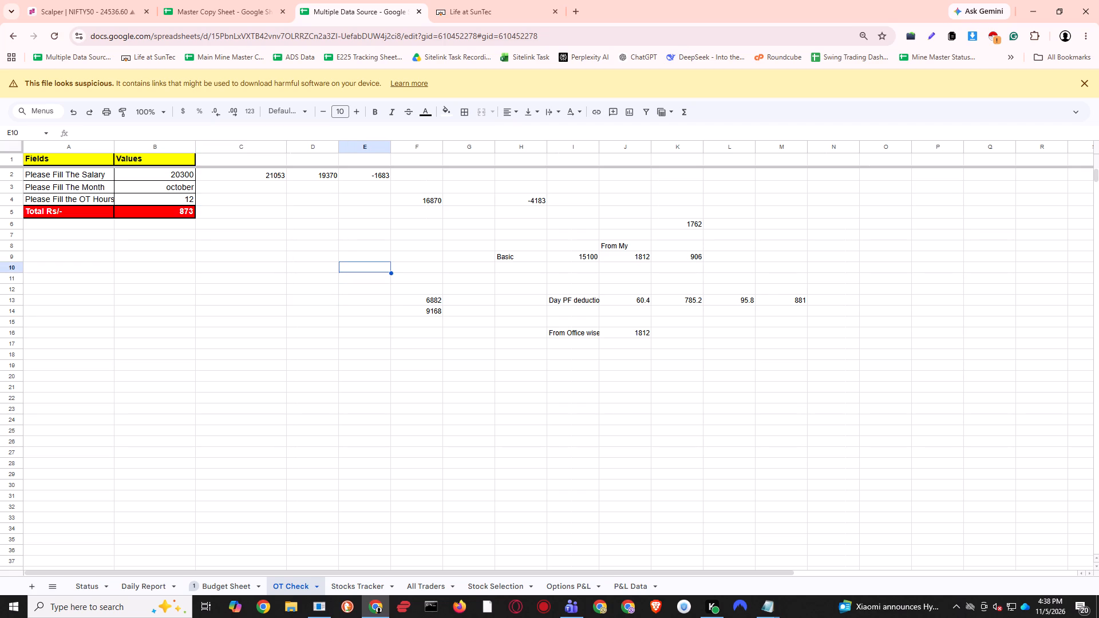
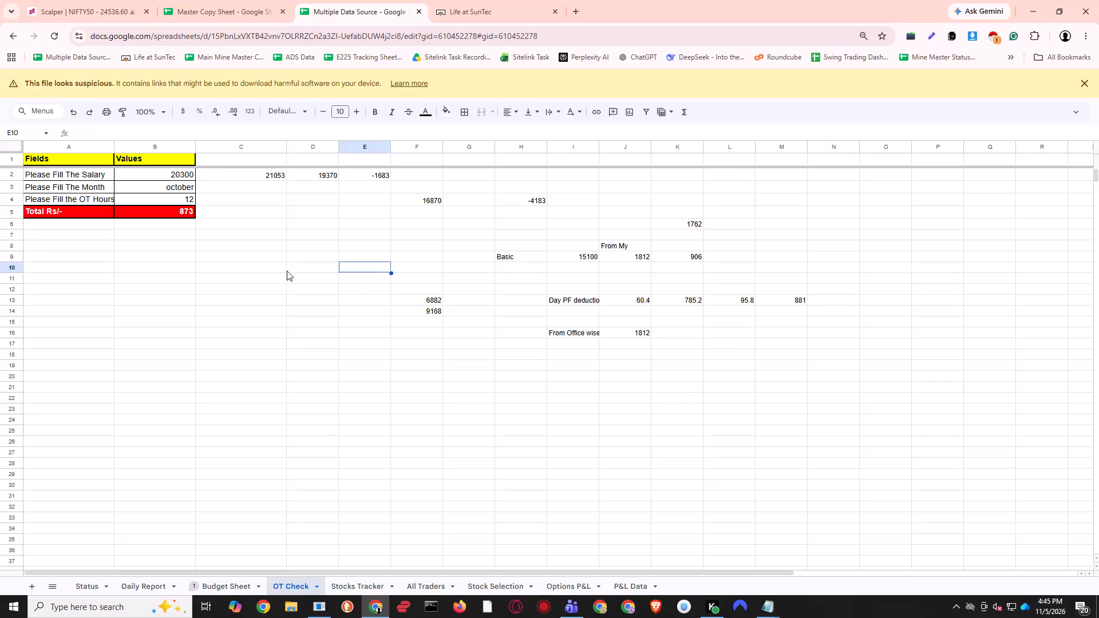
Set the salary in cell B2 to 16000.
click(177, 192)
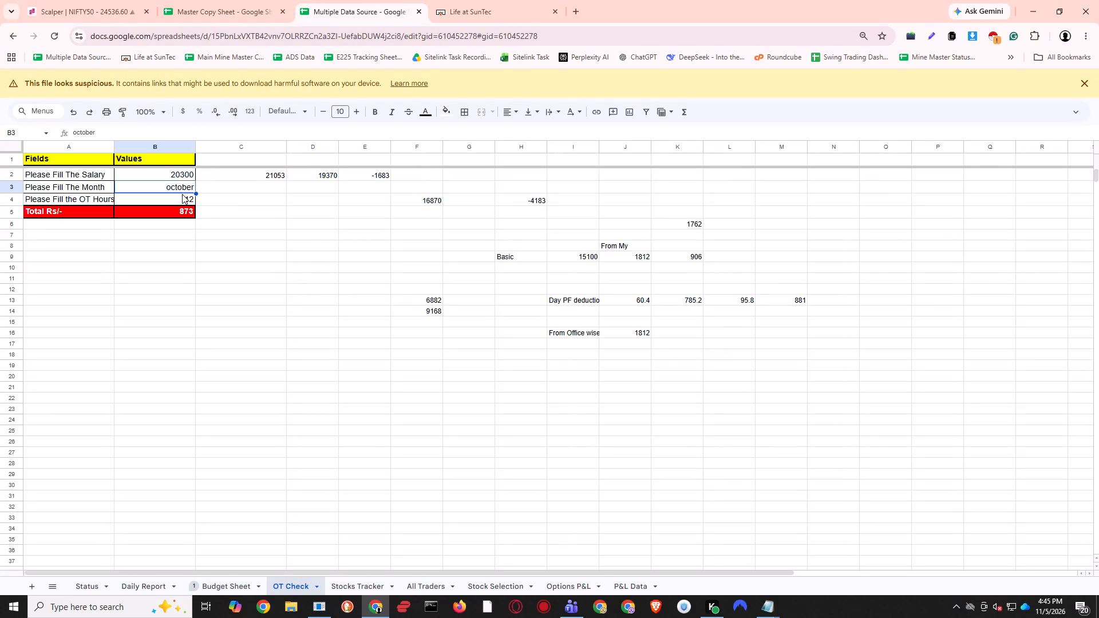
key(Up)
text(16000)
key(Return)
key(Down)
key(Down)
key(Up)
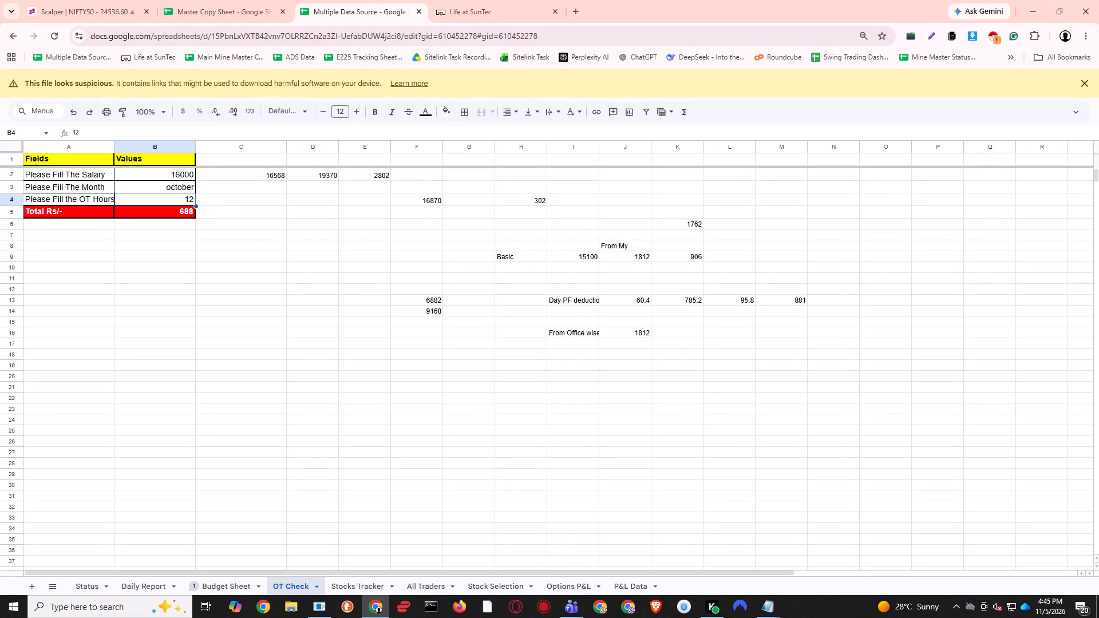
key(Down)
key(Up)
Replace the received amount in cell D2 with 14761 and check the difference in E2.
key(Up)
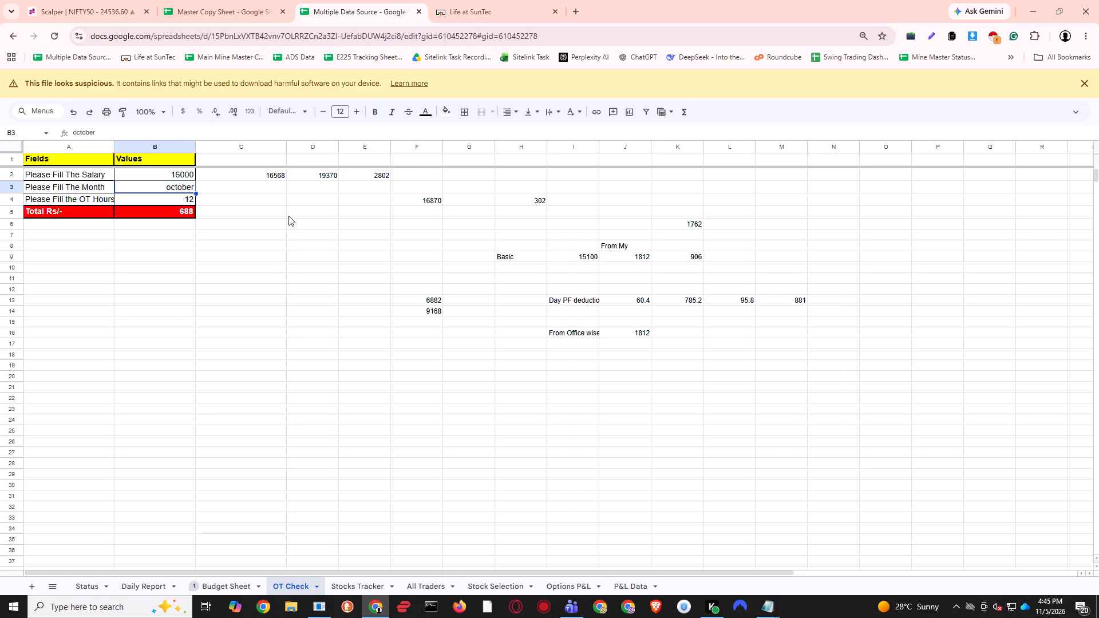
key(Right)
key(Right)
key(Up)
key(Left)
key(Right)
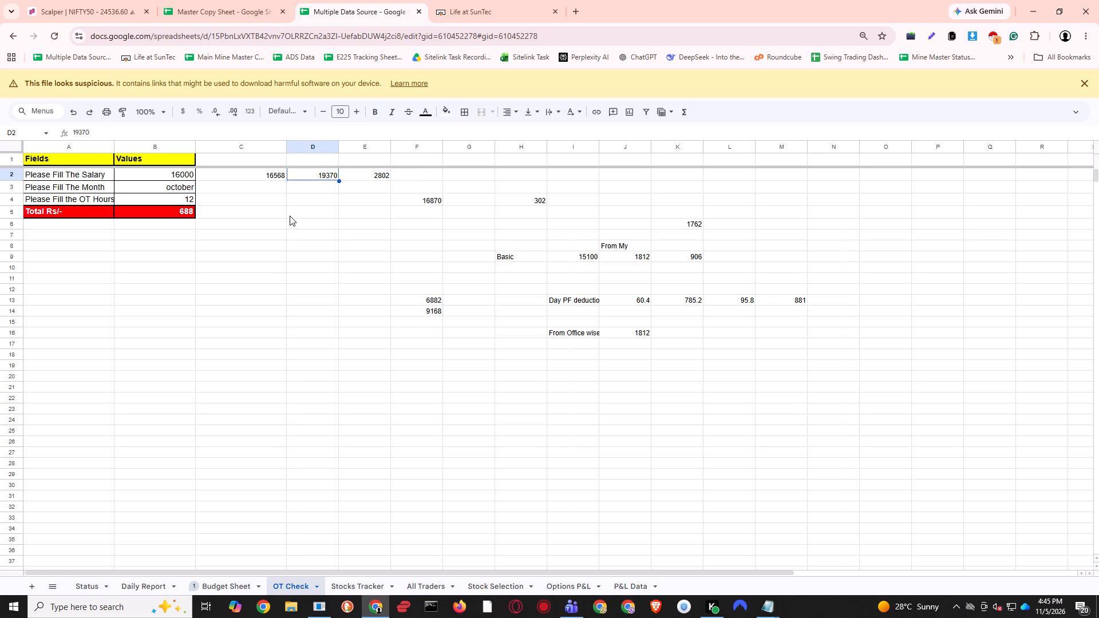
text(14)
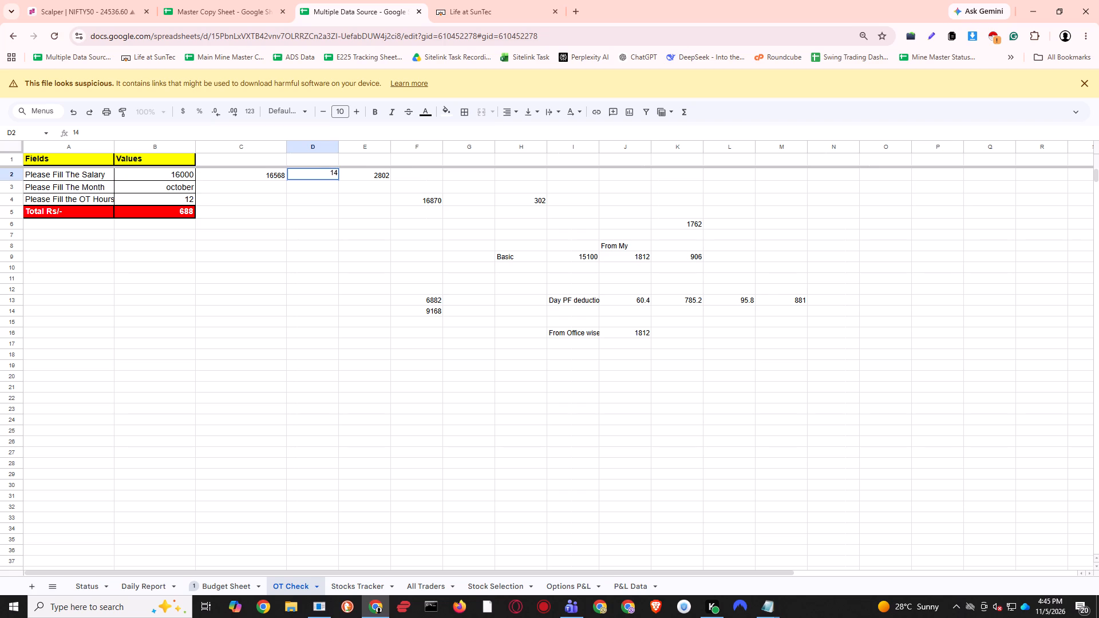
text(761)
key(Return)
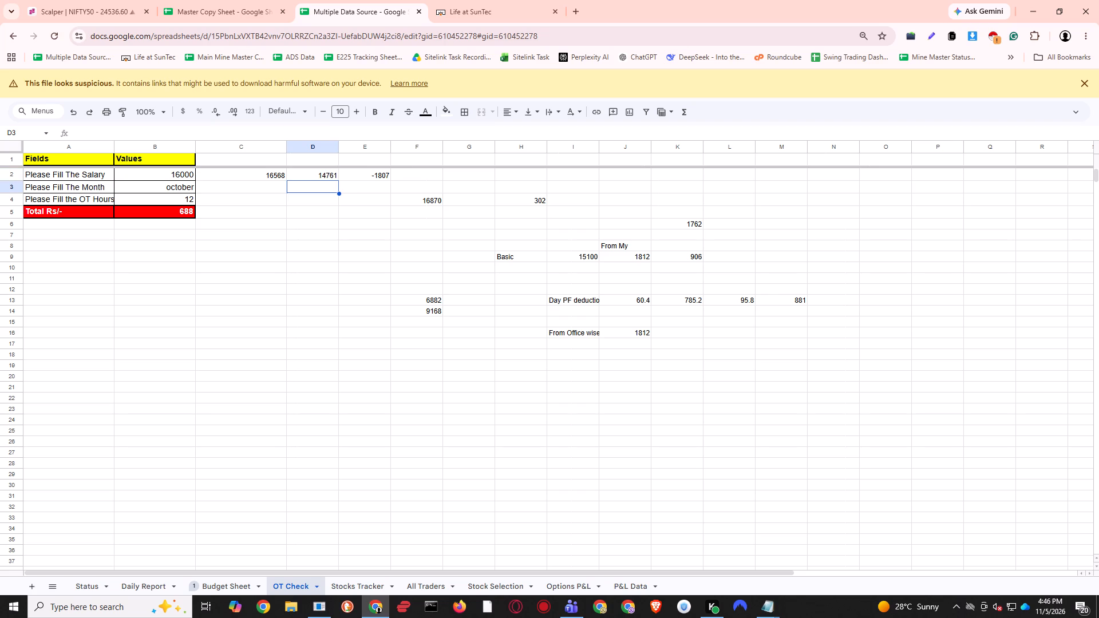
key(Up)
key(Right)
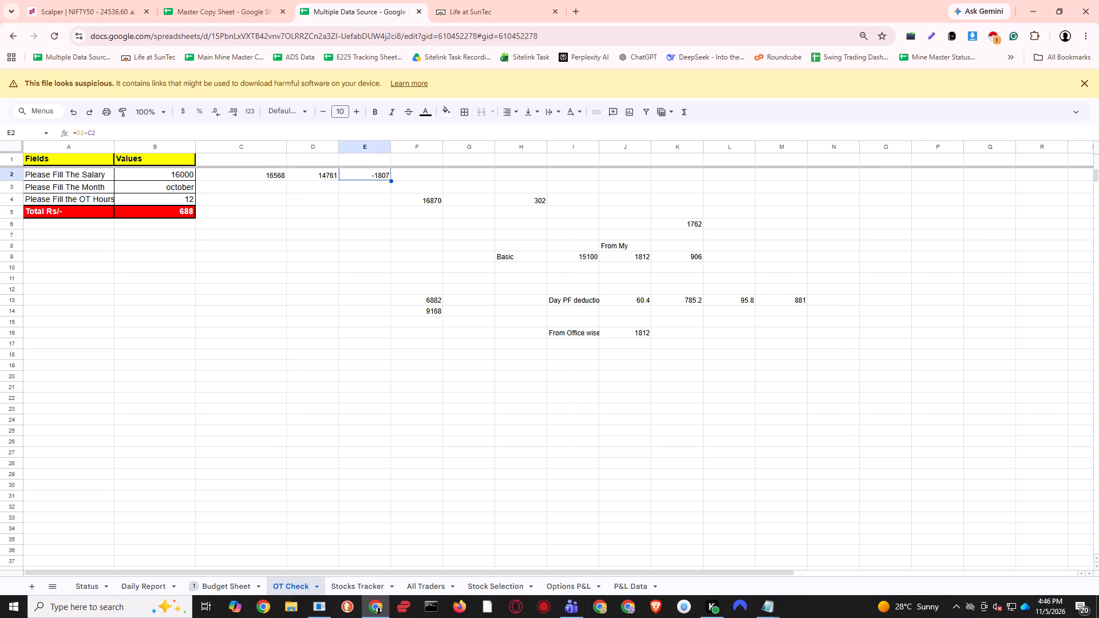
key(Left)
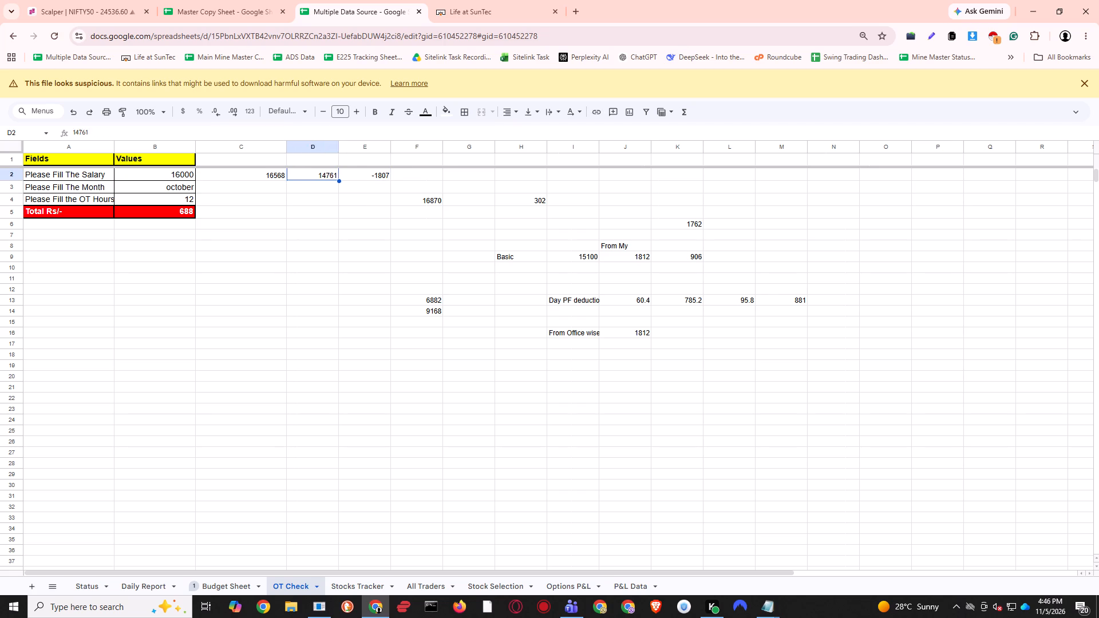
Copy the expected, received and difference figures in C2:E2 and paste them as values only starting at I2.
key(Left)
key(shift+Right)
key(shift+Right)
key(ctrl+c)
key(Right)
key(Right)
key(Right)
key(Right)
key(Right)
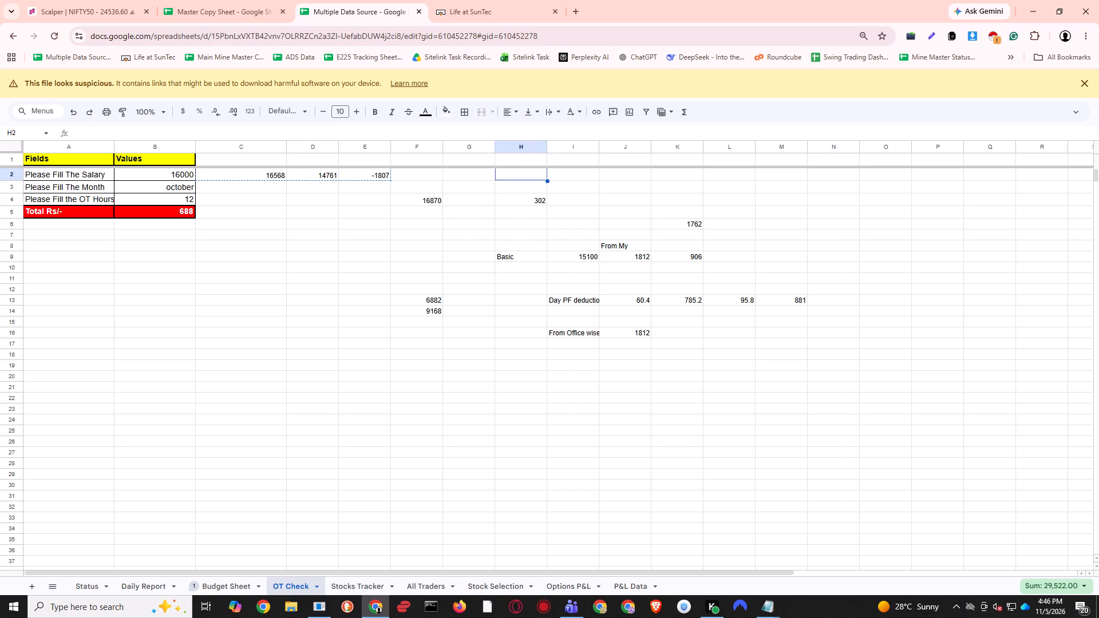
key(Right)
key(ctrl+shift+b)
key(ctrl+shift+v)
Change the deduction in the C2 formula so that it reads =SUM(B5,B2,-170).
key(Left)
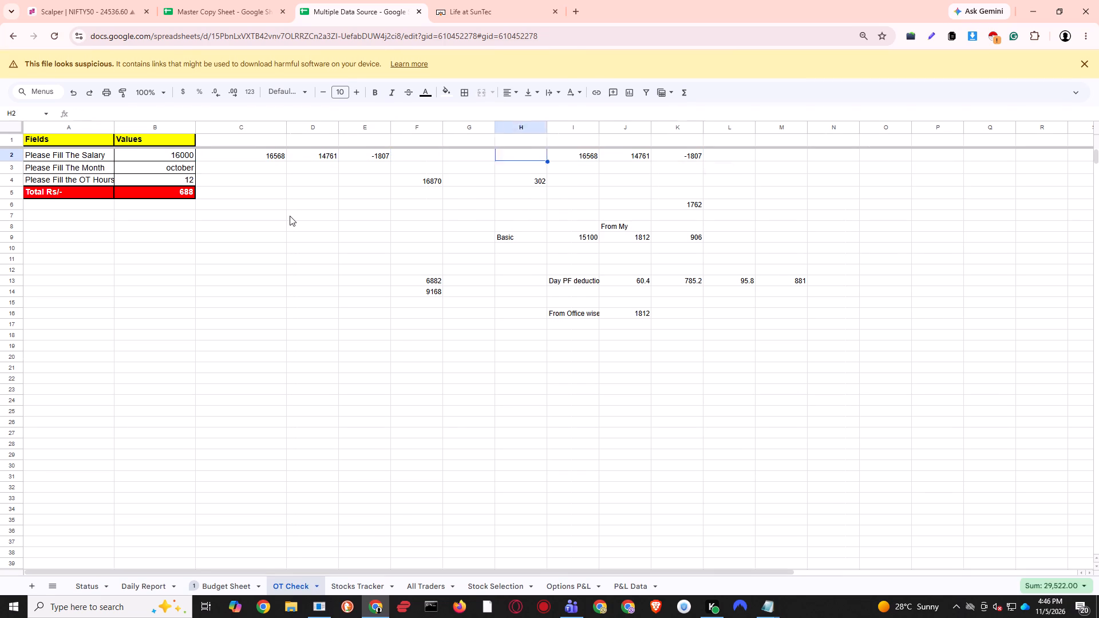
key(Left)
key(Left)
key(Left)
key(Left)
key(Left)
key(Left)
key(Right)
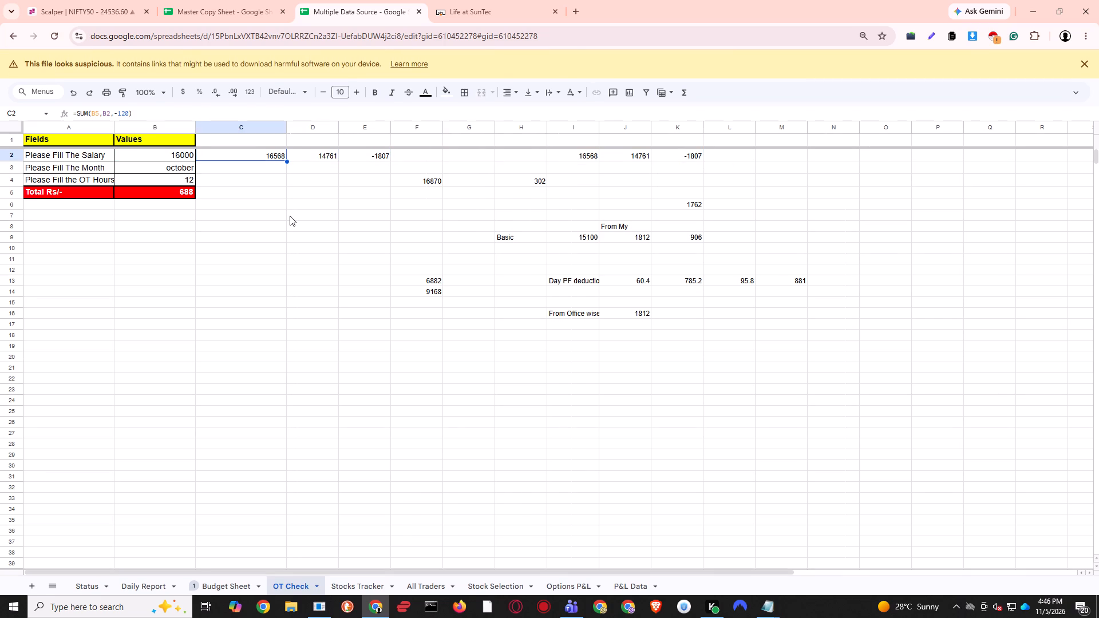
key(Left)
key(Right)
key(Return)
key(Left)
key(Left)
key(BackSpace)
key(7)
key(Return)
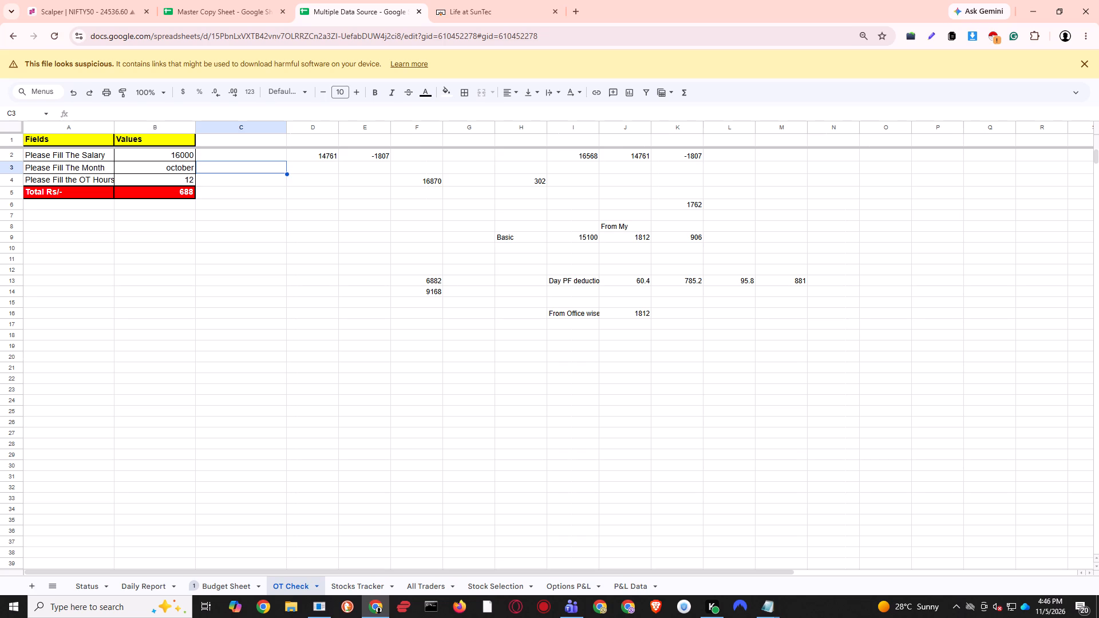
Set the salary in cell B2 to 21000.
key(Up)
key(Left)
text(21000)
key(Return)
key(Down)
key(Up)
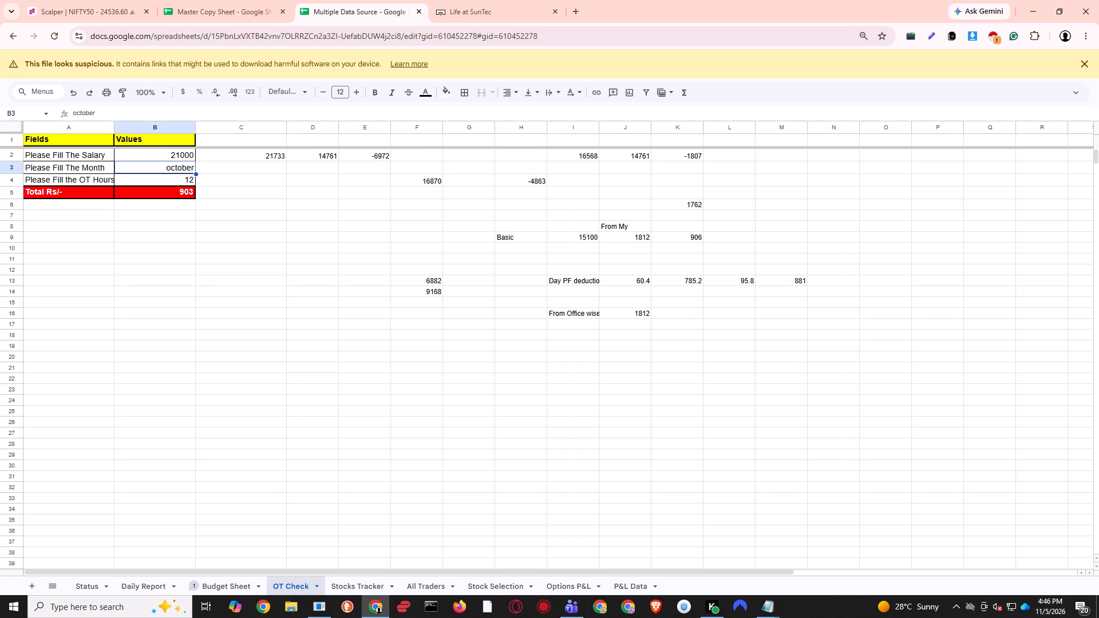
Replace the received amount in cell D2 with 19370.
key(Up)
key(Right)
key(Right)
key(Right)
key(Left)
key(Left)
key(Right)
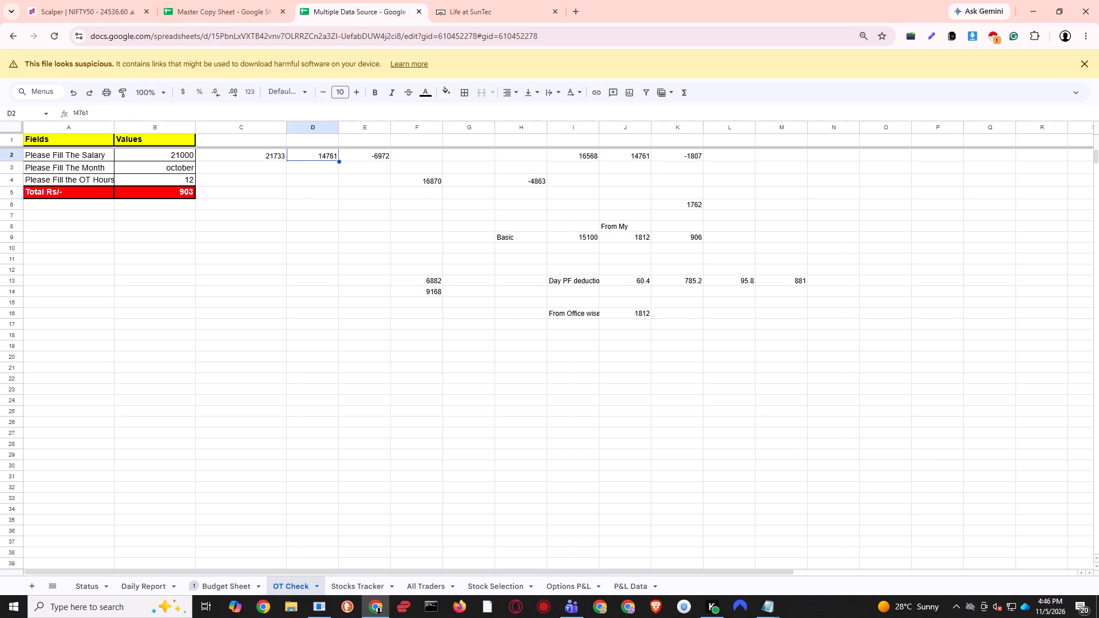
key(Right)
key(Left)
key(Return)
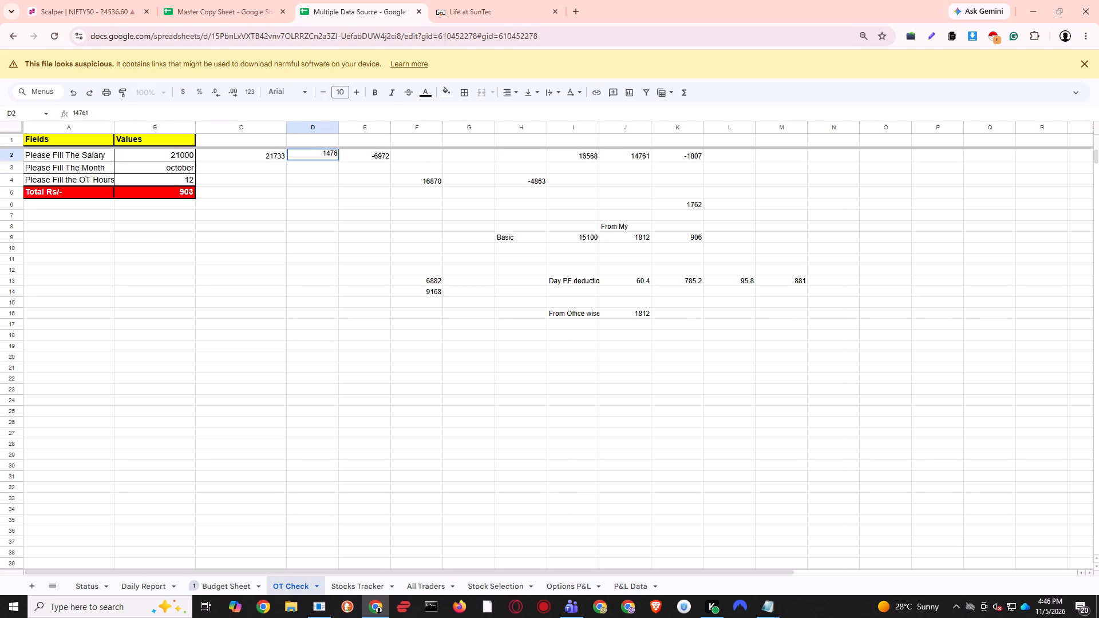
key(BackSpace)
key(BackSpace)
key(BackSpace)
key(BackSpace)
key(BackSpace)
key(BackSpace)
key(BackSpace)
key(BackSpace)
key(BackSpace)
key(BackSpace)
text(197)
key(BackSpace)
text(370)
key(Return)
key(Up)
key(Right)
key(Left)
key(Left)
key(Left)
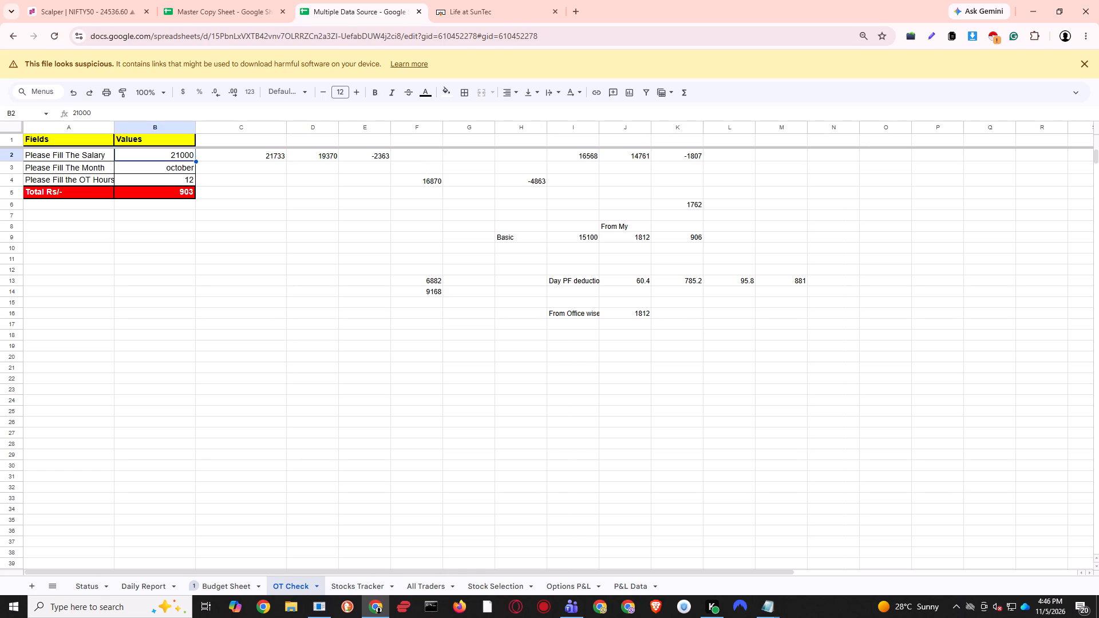
Set the received amount in cell D2 to 19324.
key(Right)
key(Right)
key(Up)
key(Left)
key(Down)
key(Right)
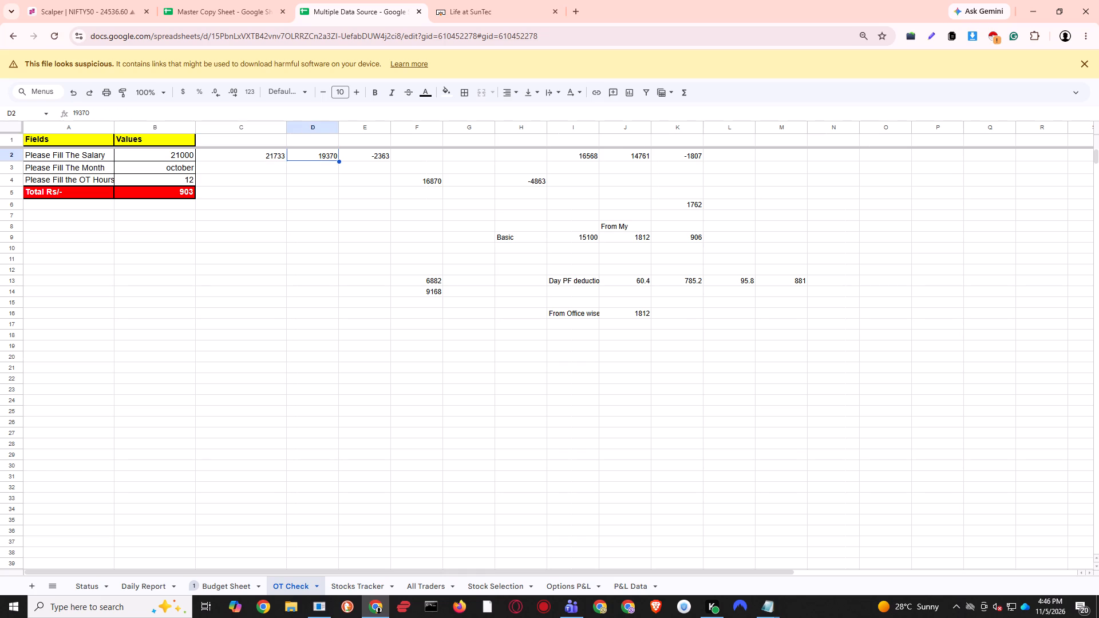
text(19324)
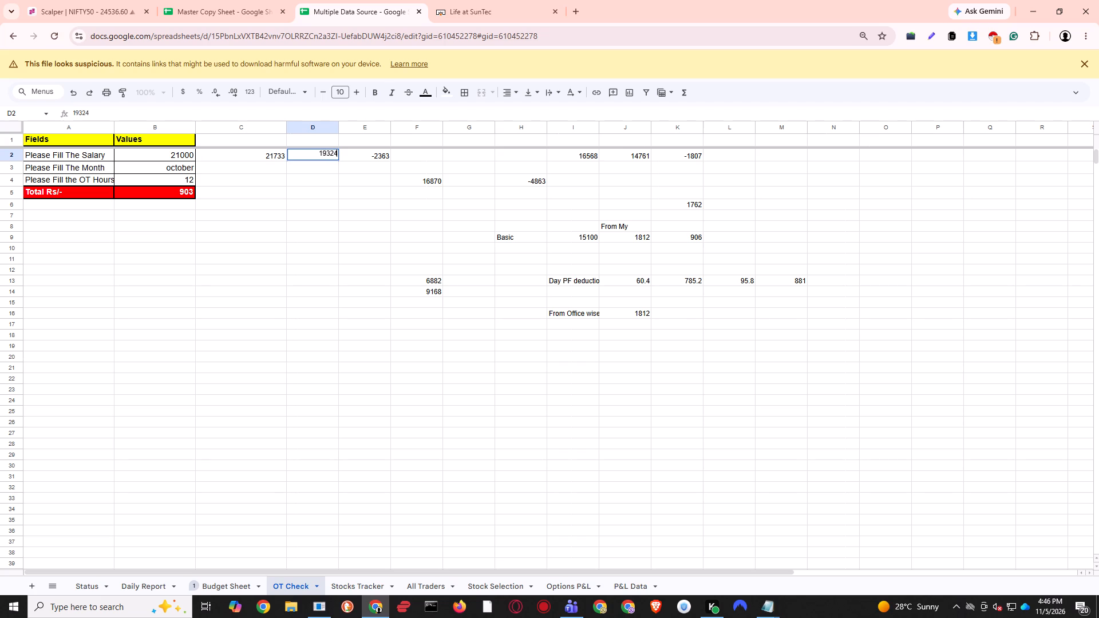
key(Return)
key(Up)
key(Right)
Set the salary in cell B2 to 20300 and check the difference in E2.
key(Left)
key(Left)
key(Left)
key(Left)
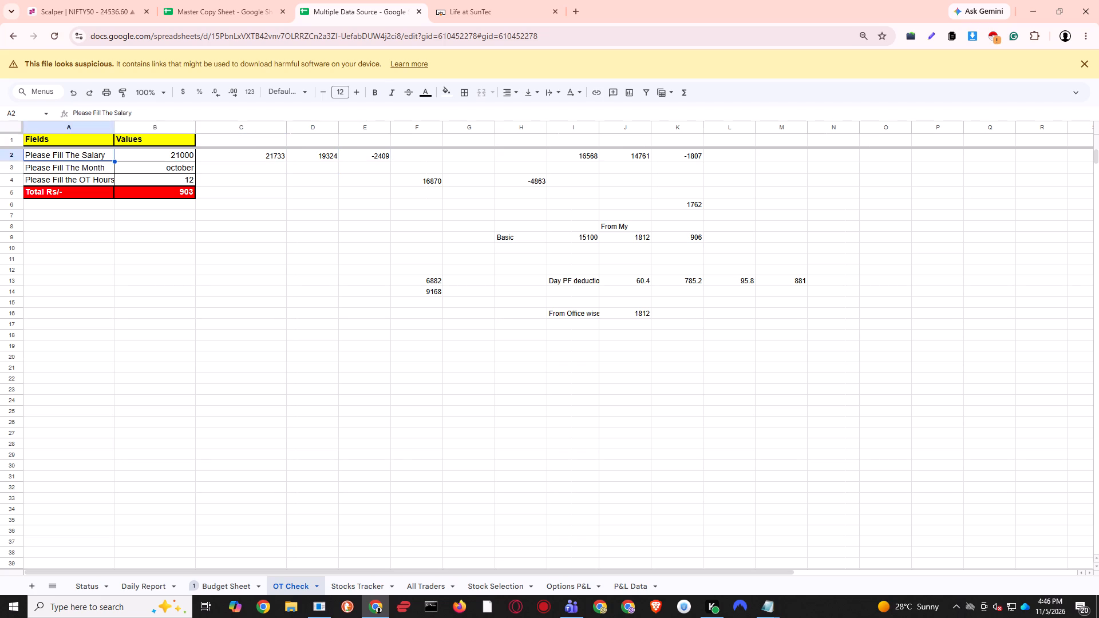
key(Right)
key(Down)
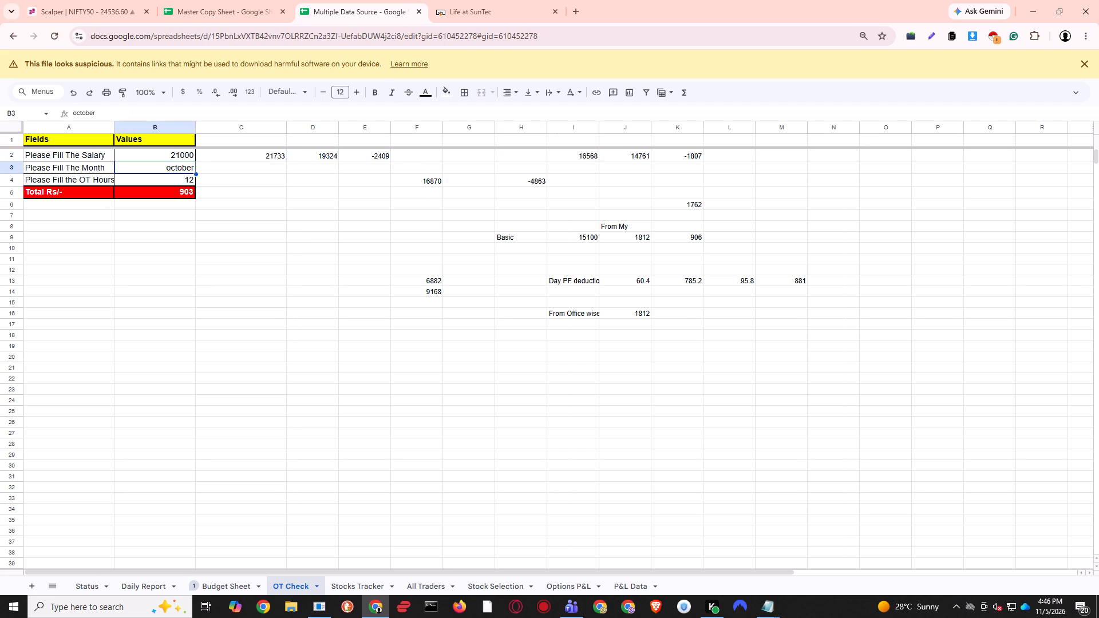
key(Up)
key(Right)
key(Left)
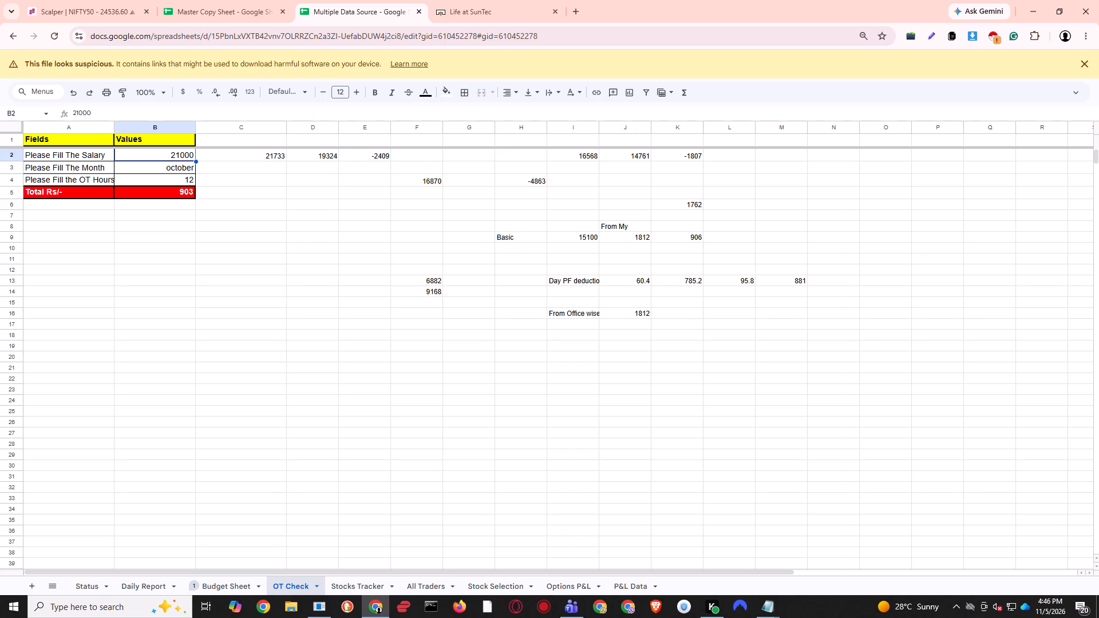
text(20)
text(300)
key(Return)
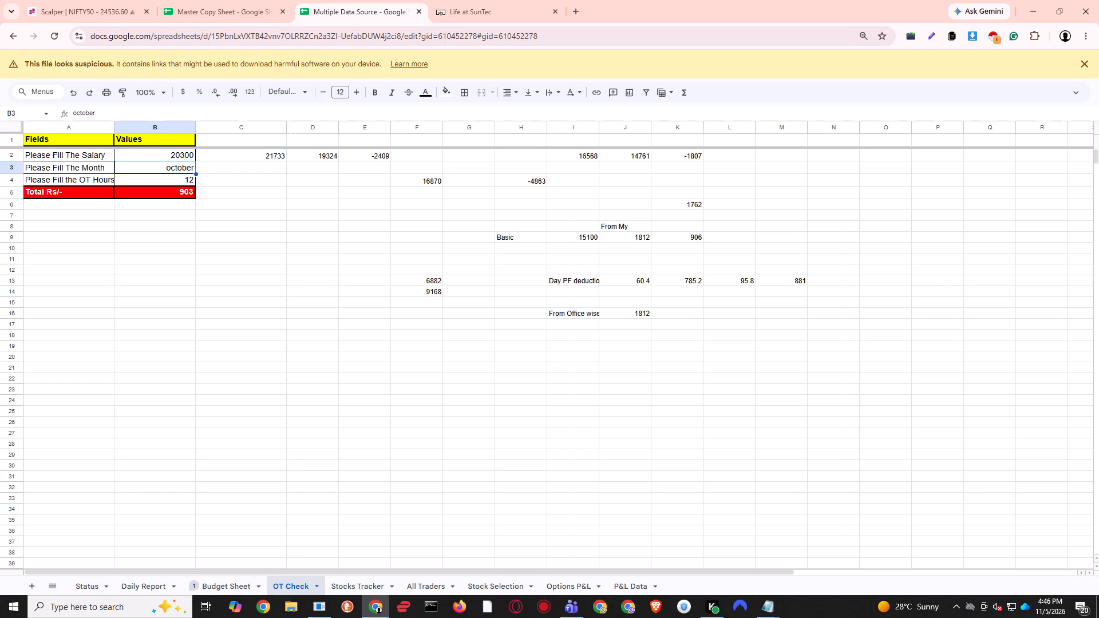
key(Up)
key(Right)
key(Right)
key(Right)
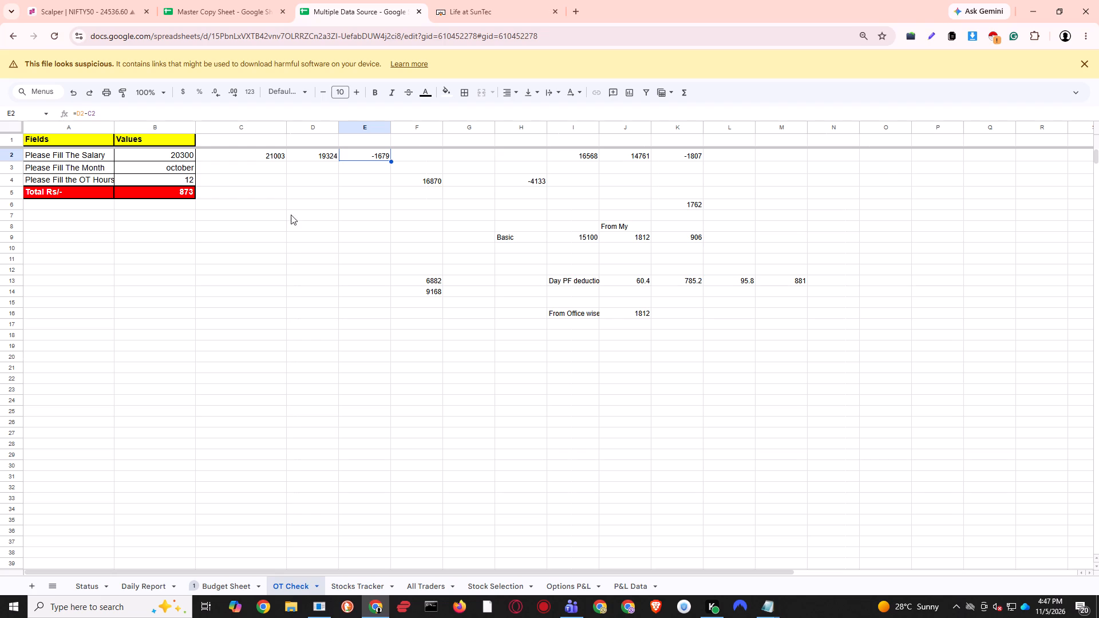
Switch to Life at SunTec and search the PI list for Approved entries dated 01/10/2026 to 01/11/2026, then review their hours.
click(486, 0)
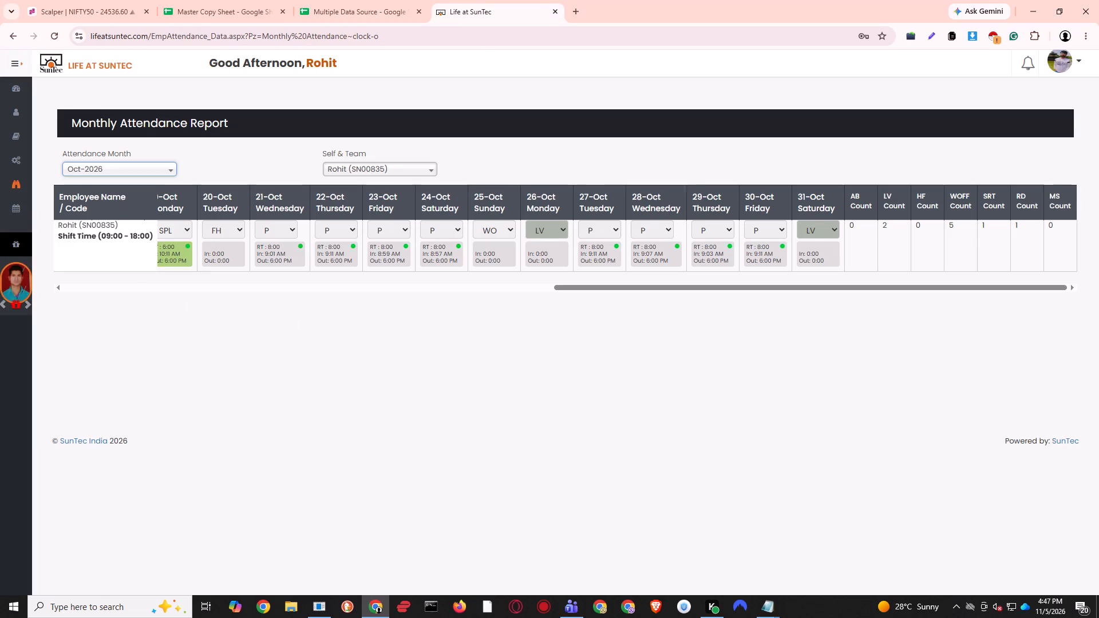
click(58, 217)
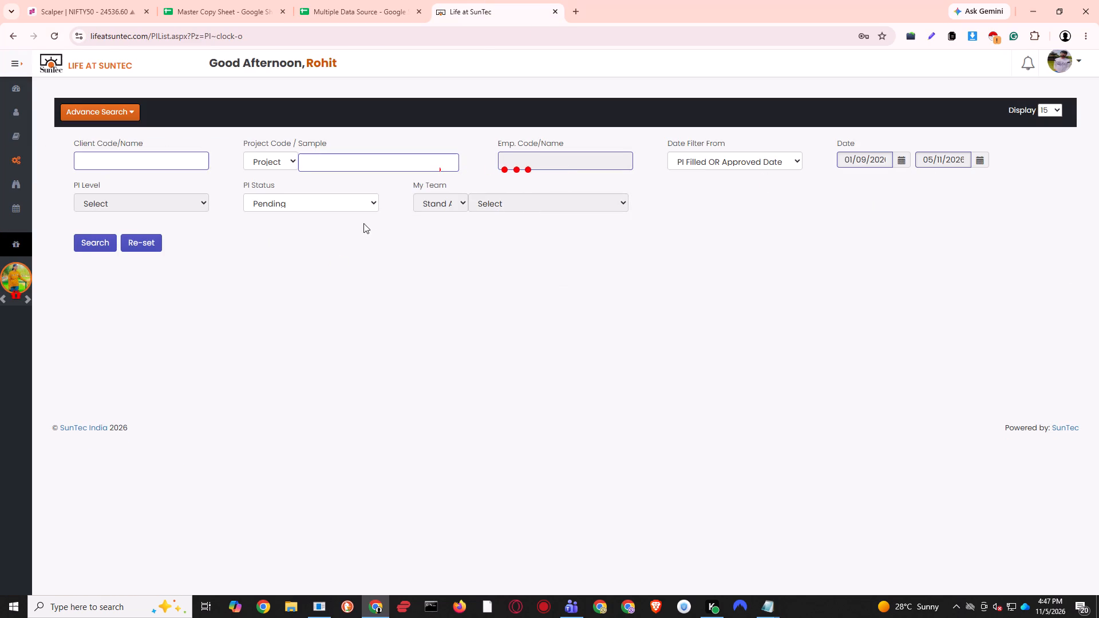
click(351, 208)
click(317, 257)
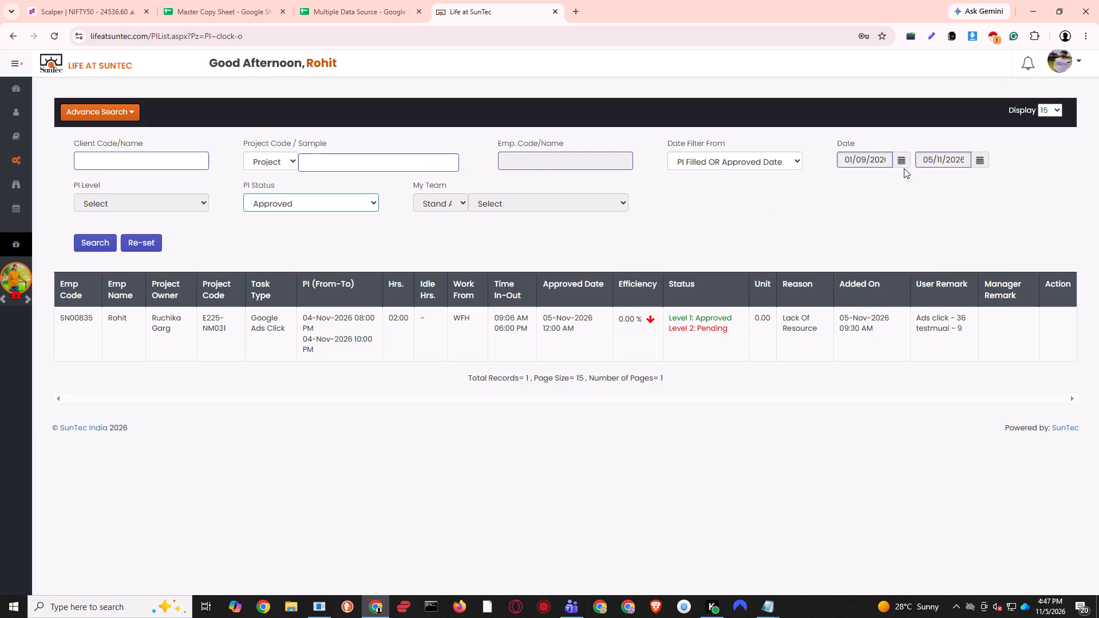
click(902, 163)
click(895, 181)
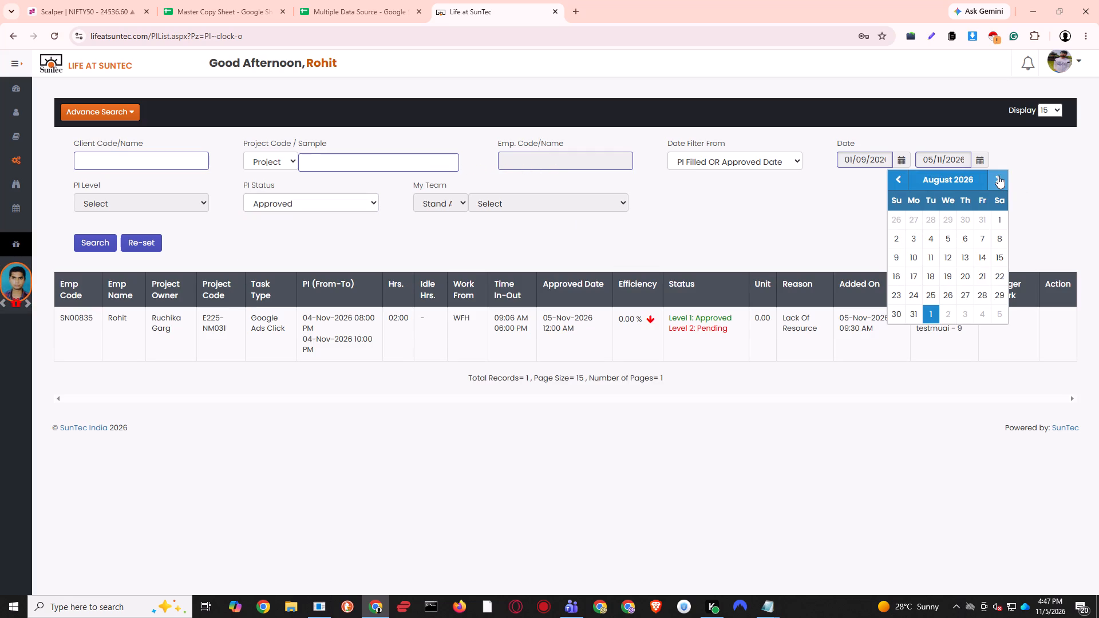
double_click(998, 176)
click(963, 220)
click(985, 163)
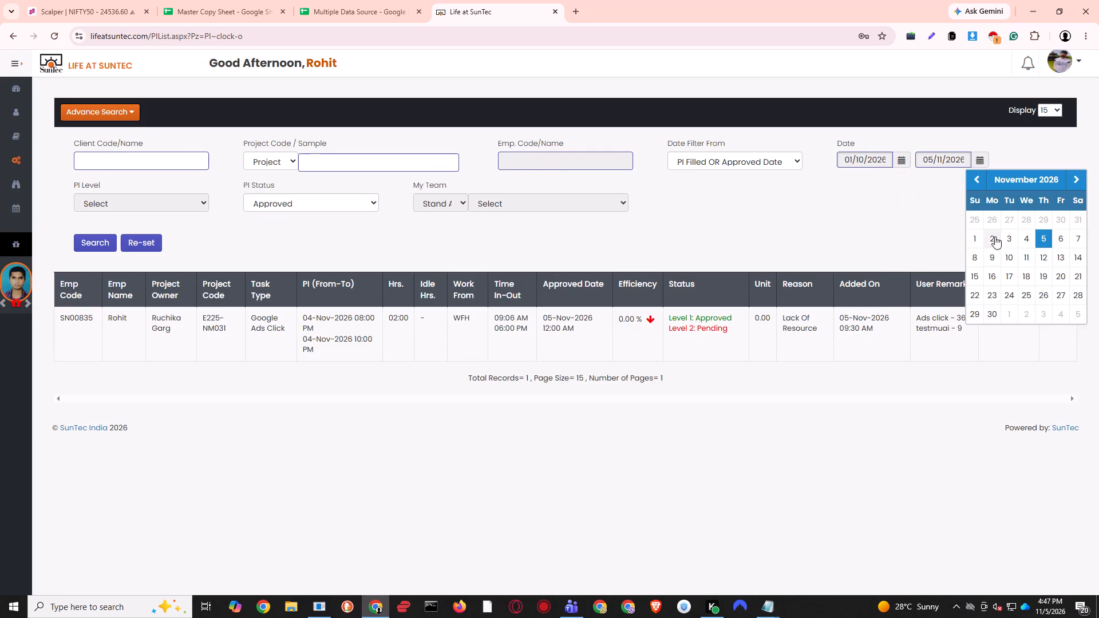
click(975, 234)
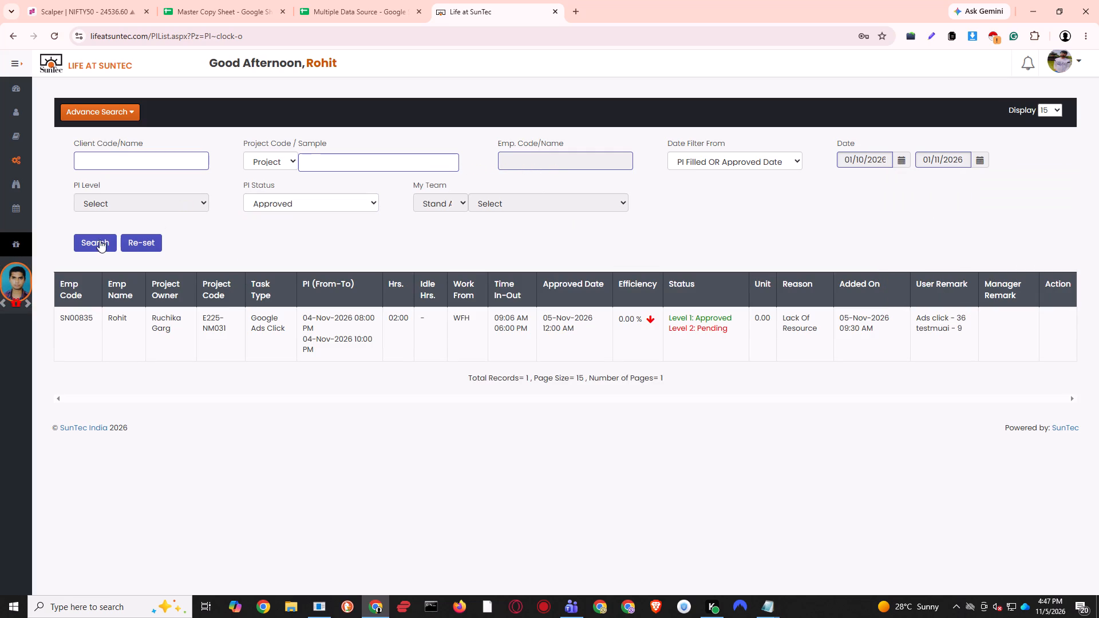
click(86, 241)
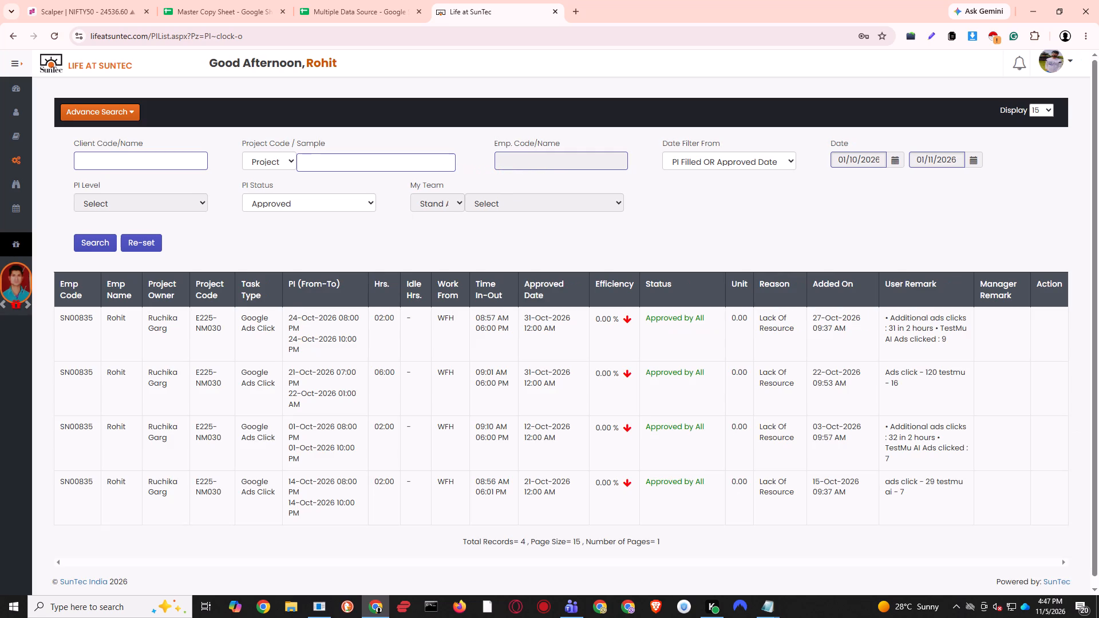
scroll(853, 425, down, 1)
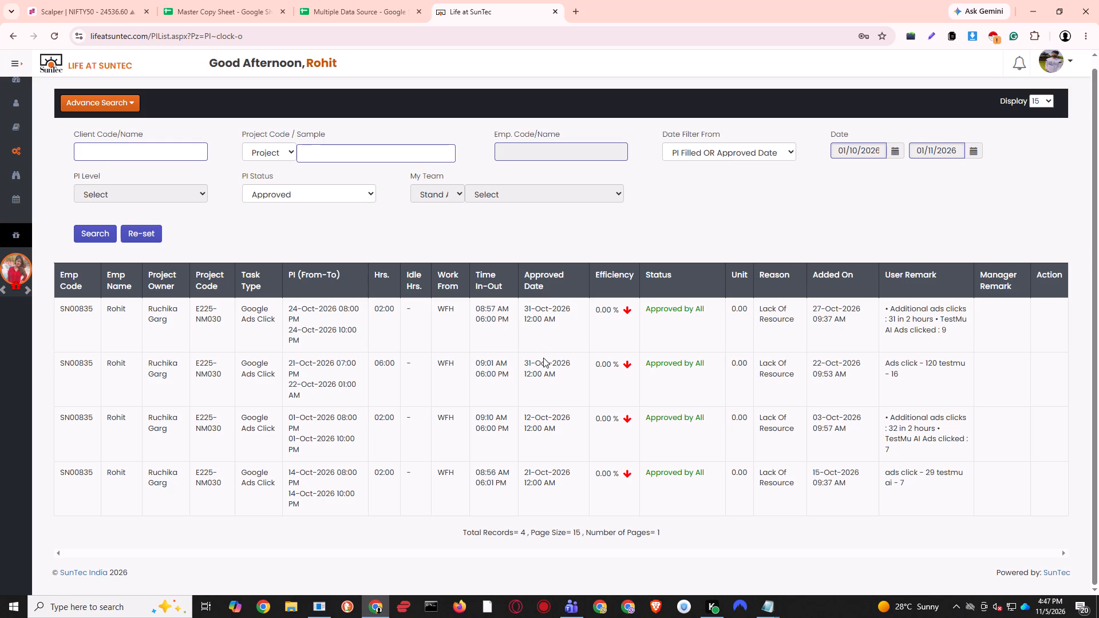
Return to the OT Check sheet and examine the salary inputs, overtime total in B5, and the amounts and difference in C2 to E2.
click(347, 0)
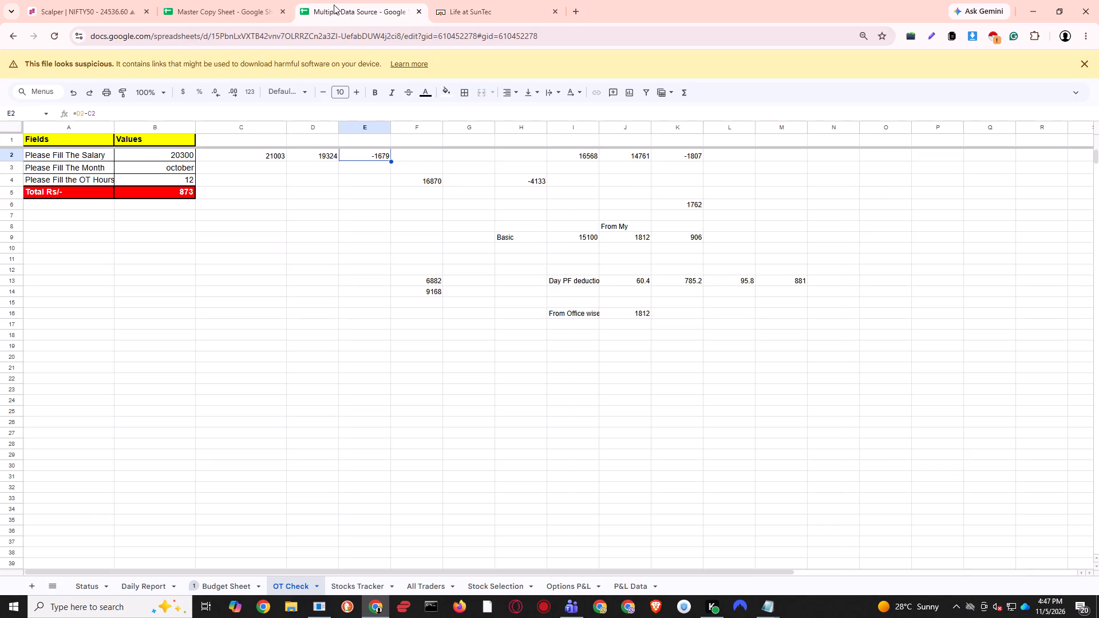
click(211, 168)
click(176, 158)
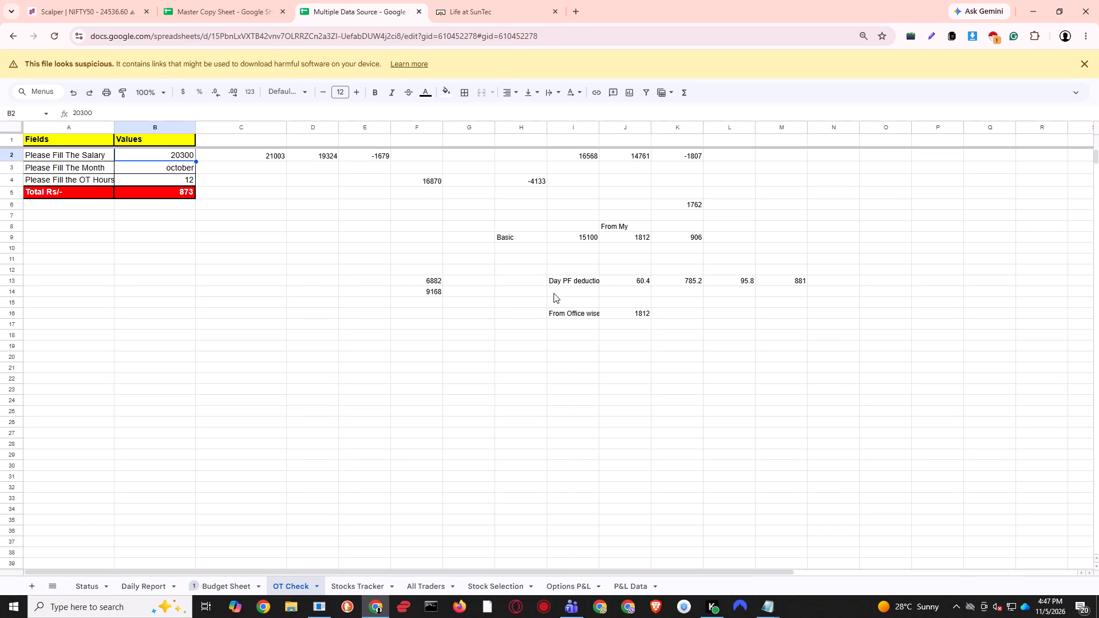
key(Down)
key(Down)
key(Down)
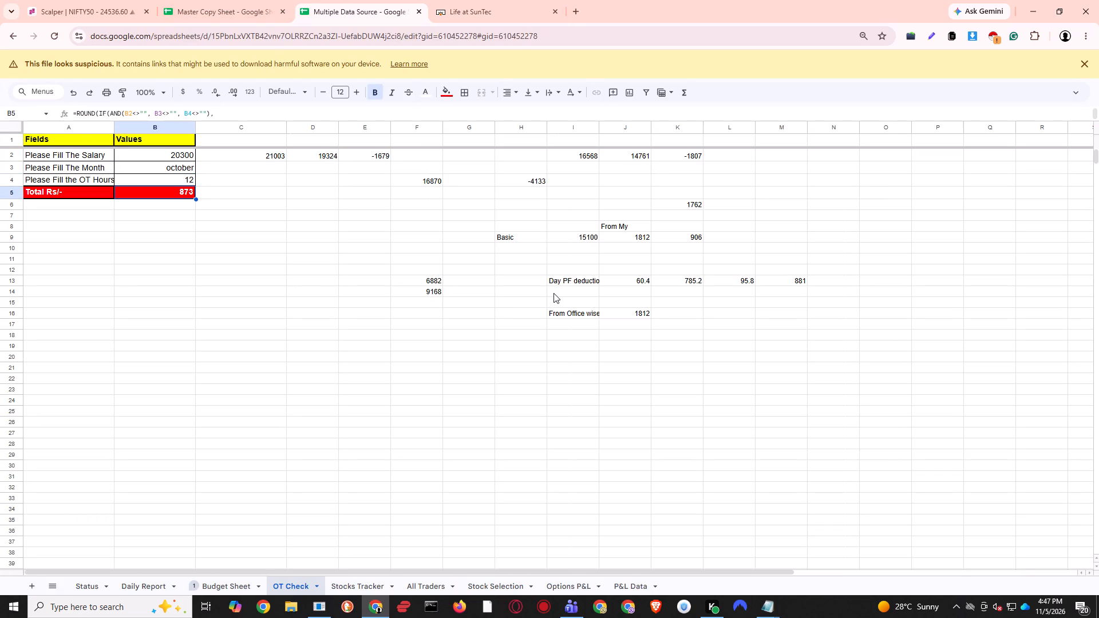
key(Right)
key(Left)
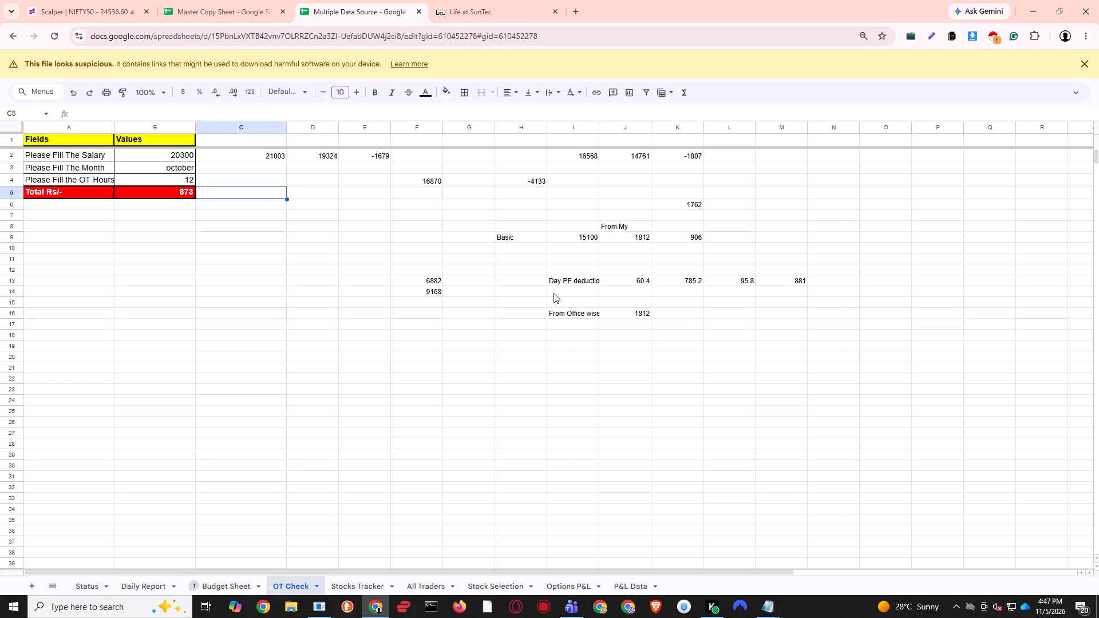
key(Right)
key(Left)
key(Right)
key(Up)
key(Up)
key(Up)
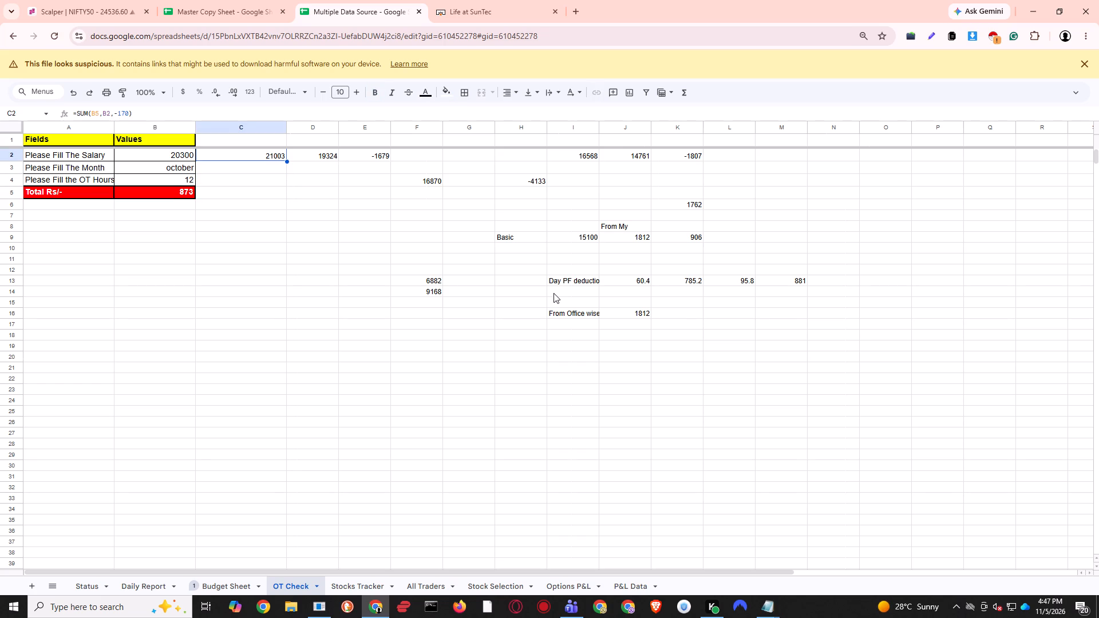
key(Right)
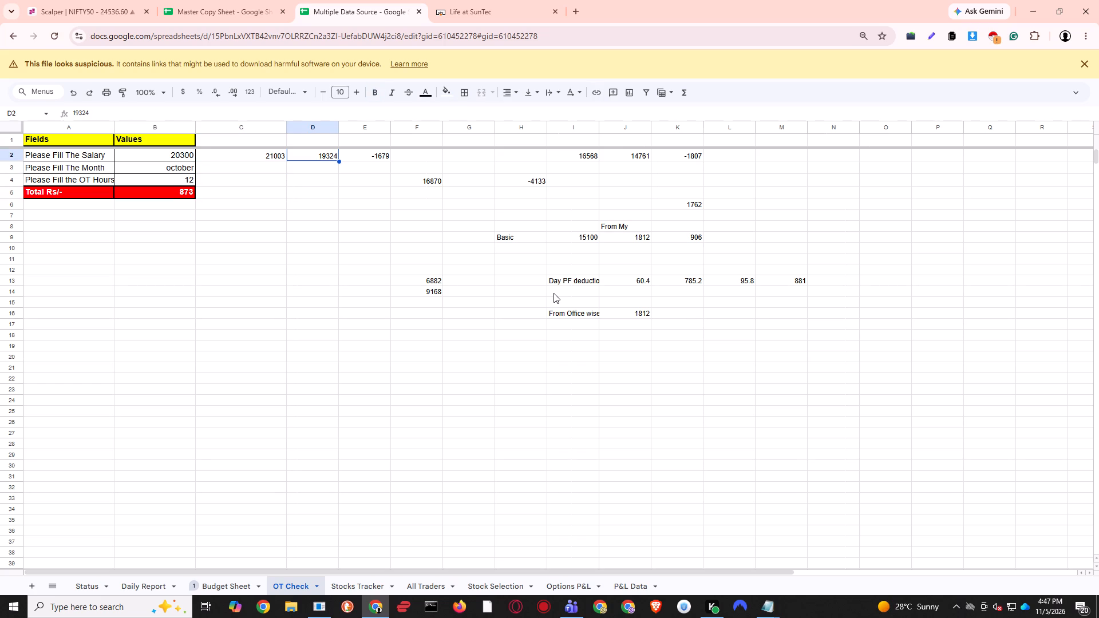
key(Right)
key(Down)
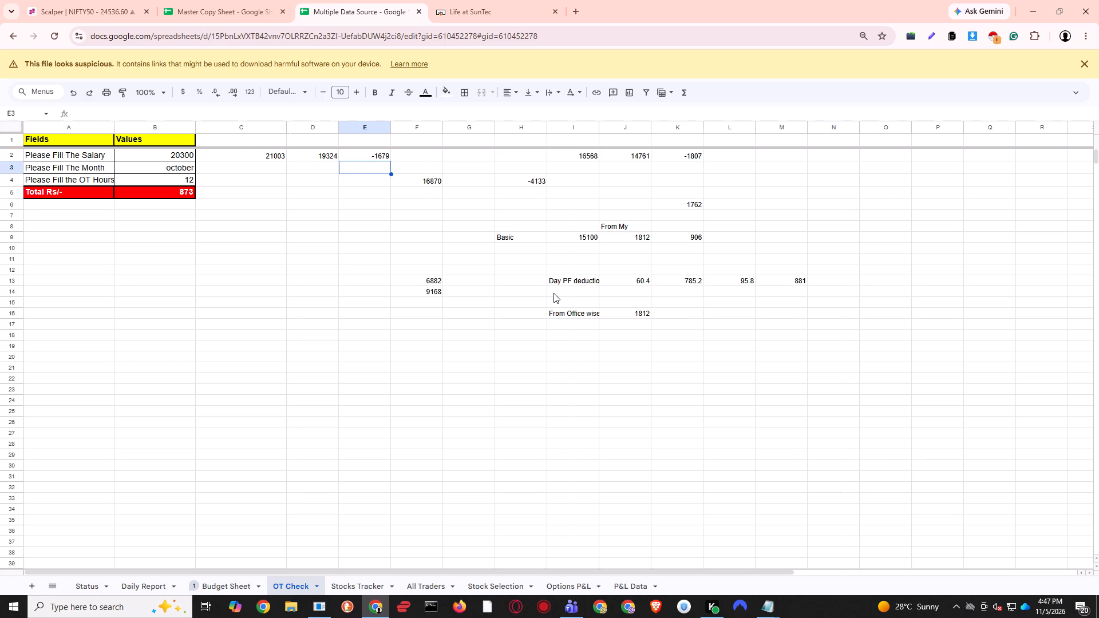
key(Up)
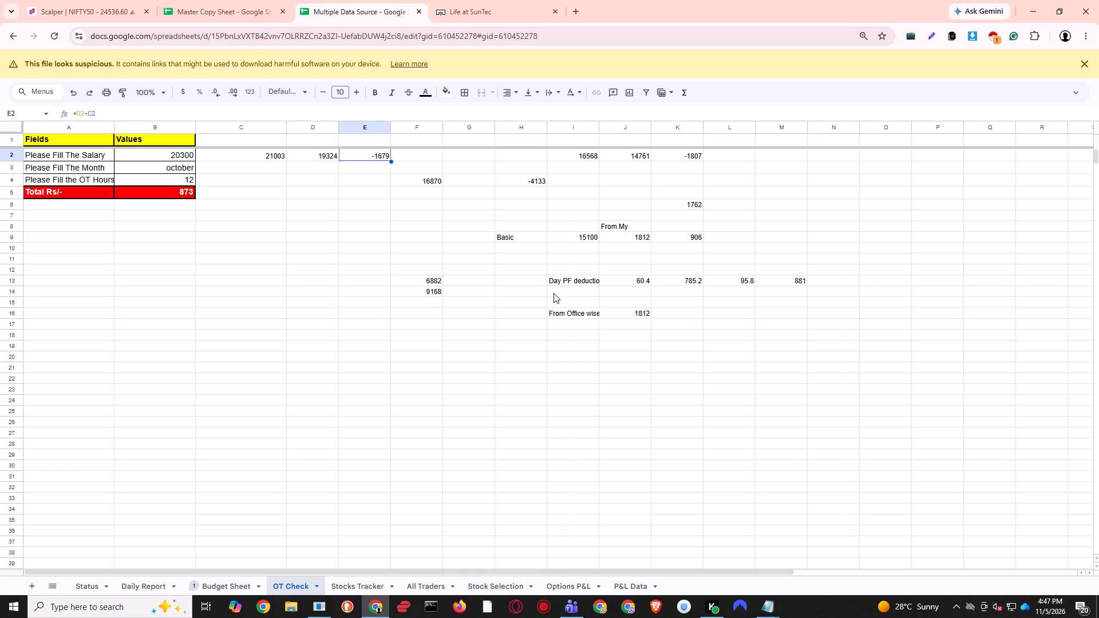
Switch back to Life at SunTec to look up the monthly attendance.
click(462, 0)
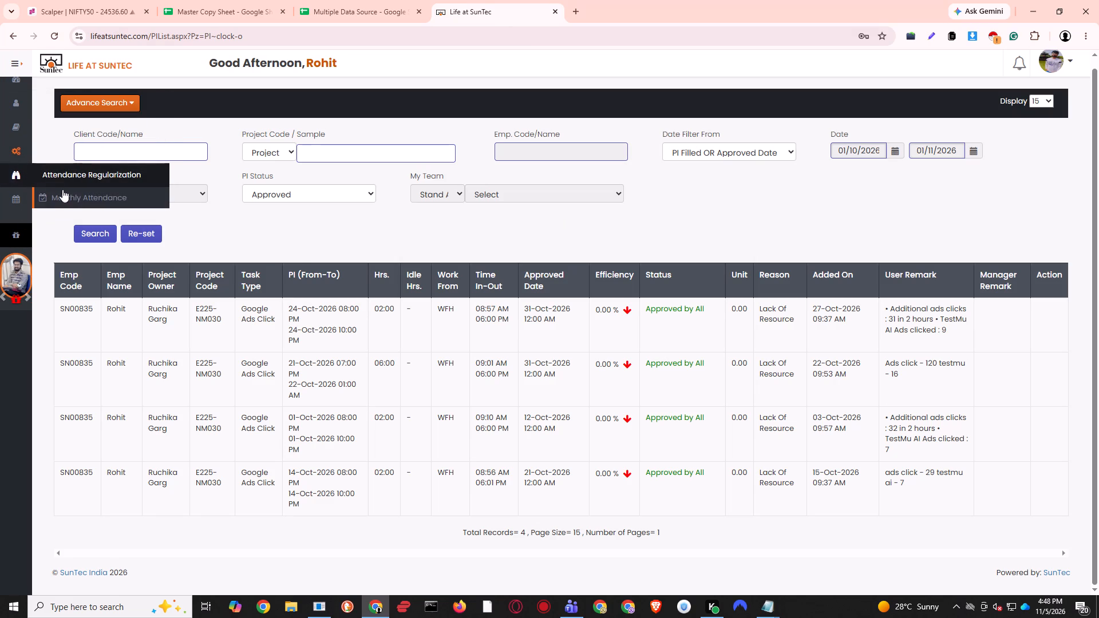
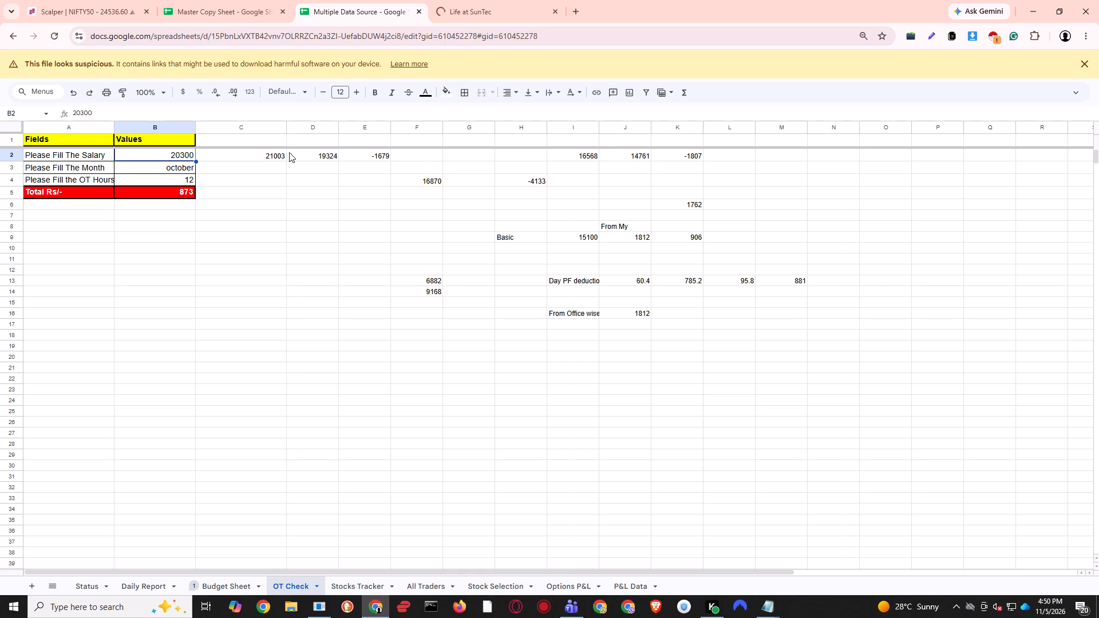
Set the salary in cell B2 to 17000 and the OT hours in cell B4 to 8.
text(17000)
key(Return)
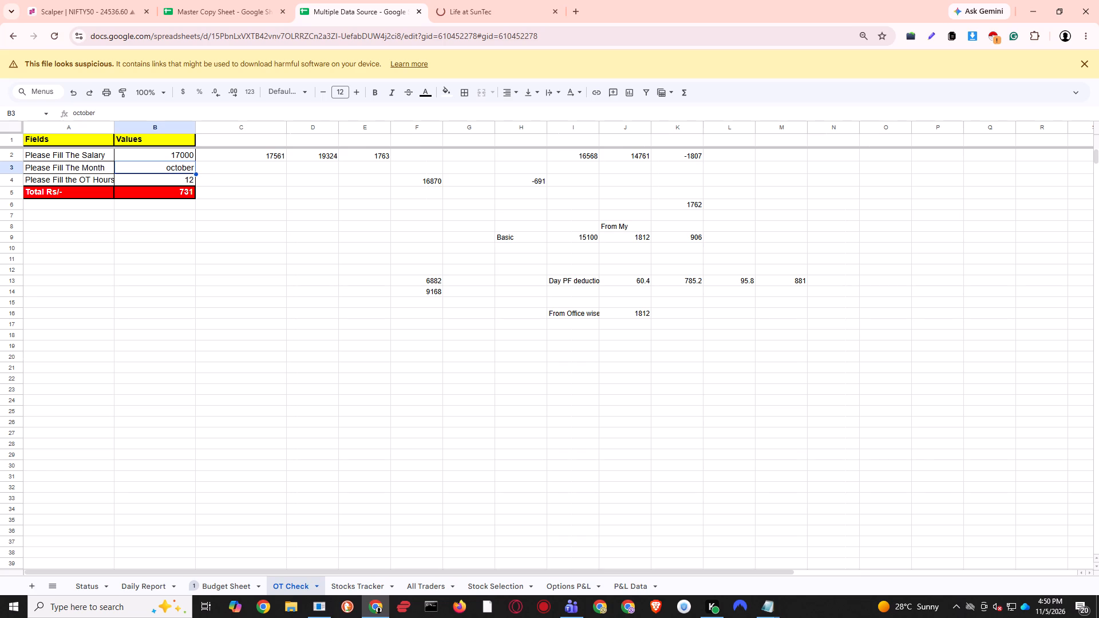
key(Down)
key(Up)
key(Down)
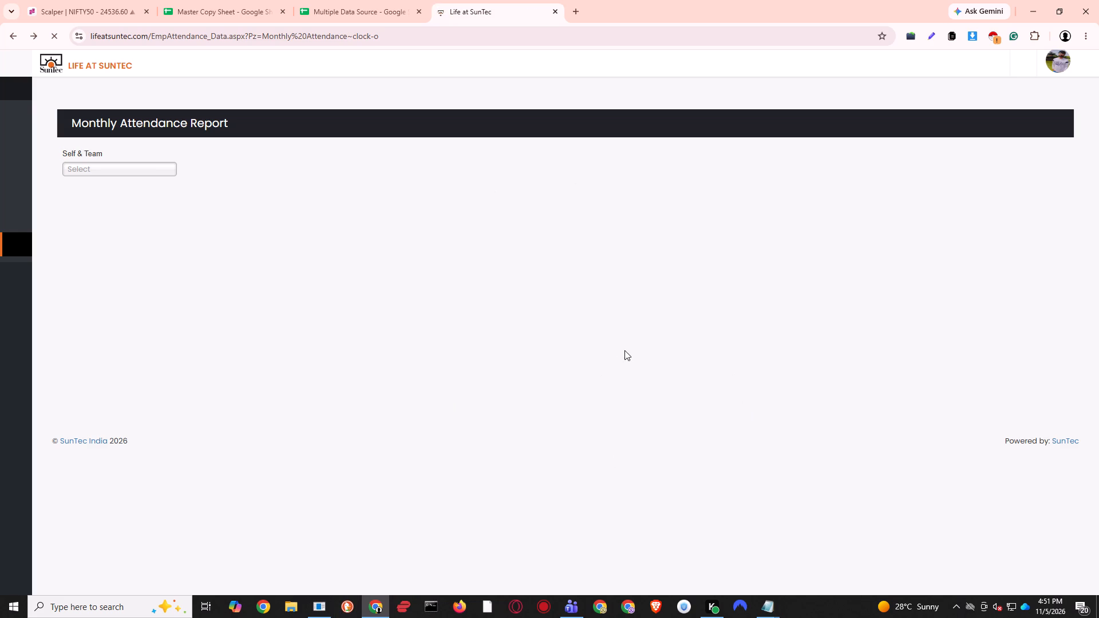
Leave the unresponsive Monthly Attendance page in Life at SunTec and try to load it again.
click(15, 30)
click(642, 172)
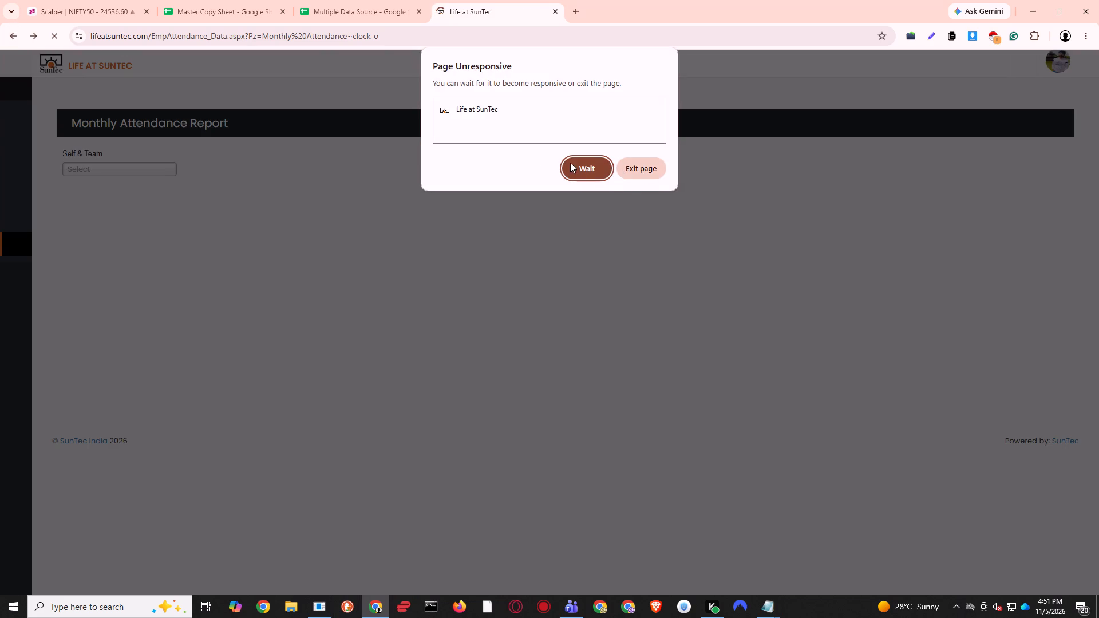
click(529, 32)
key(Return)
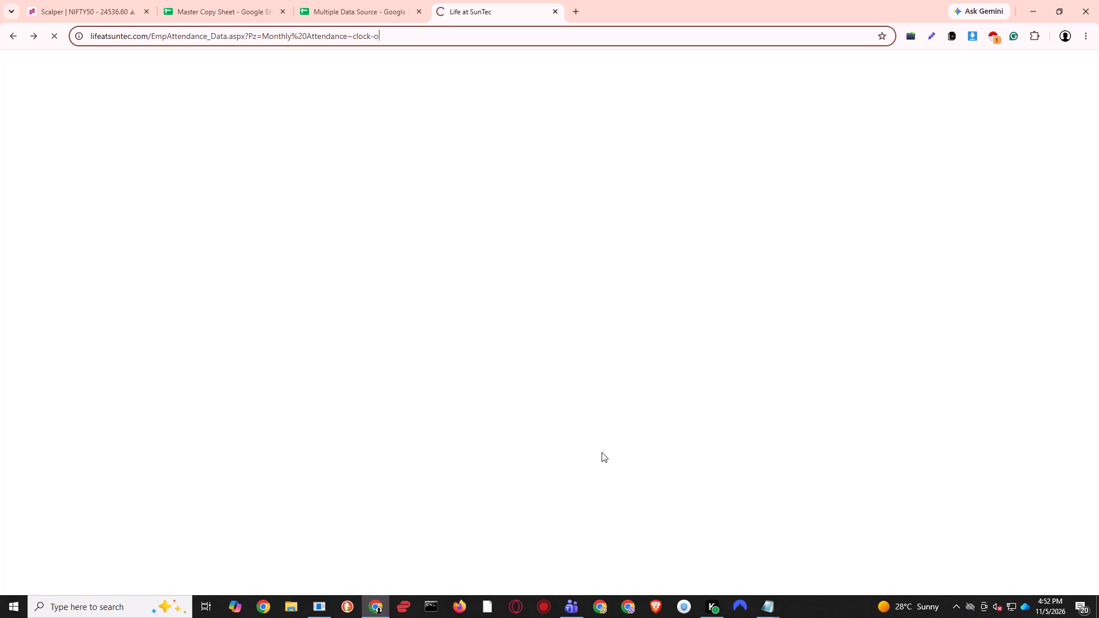
Close the stalled attendance tab, show the bookmarks bar in a new tab and open the bookmarked Life at SunTec site.
click(555, 5)
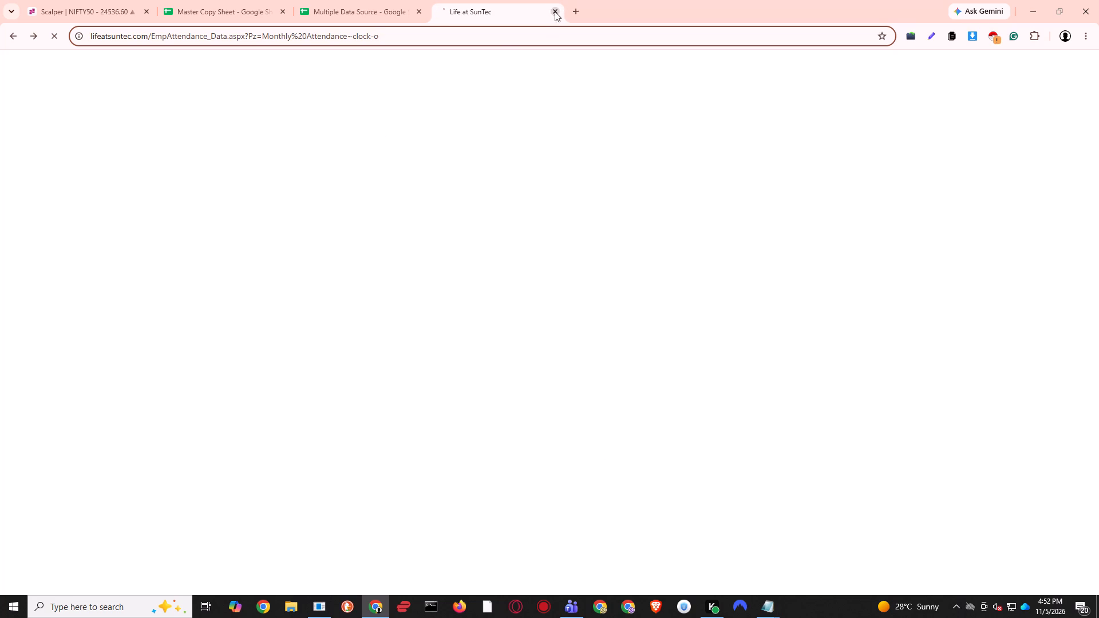
click(556, 14)
click(442, 6)
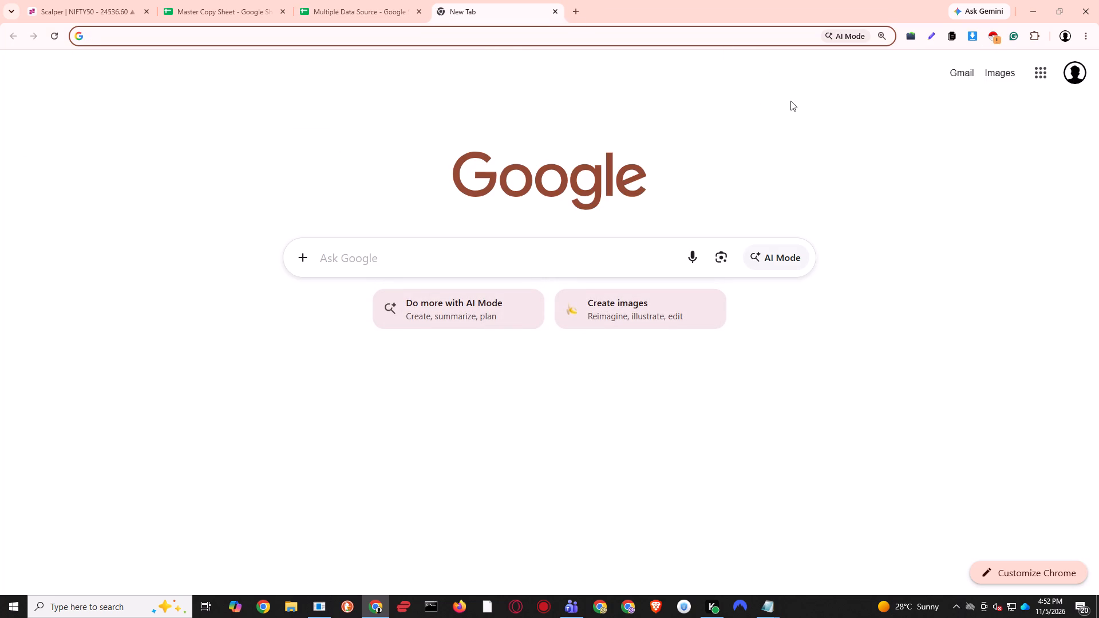
key(ctrl+shift+b)
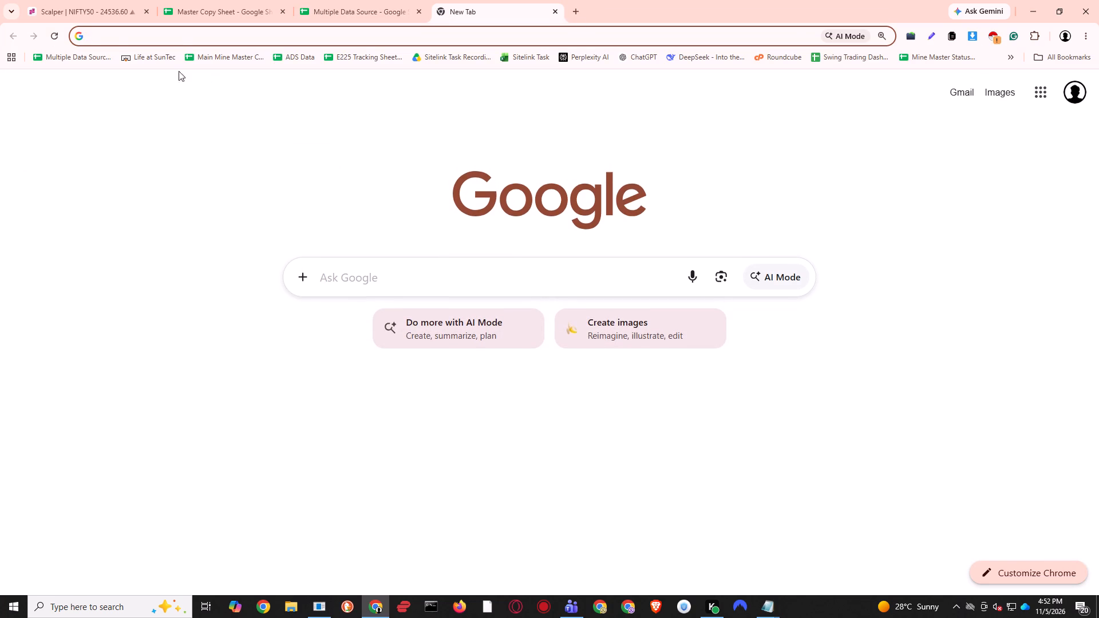
click(164, 64)
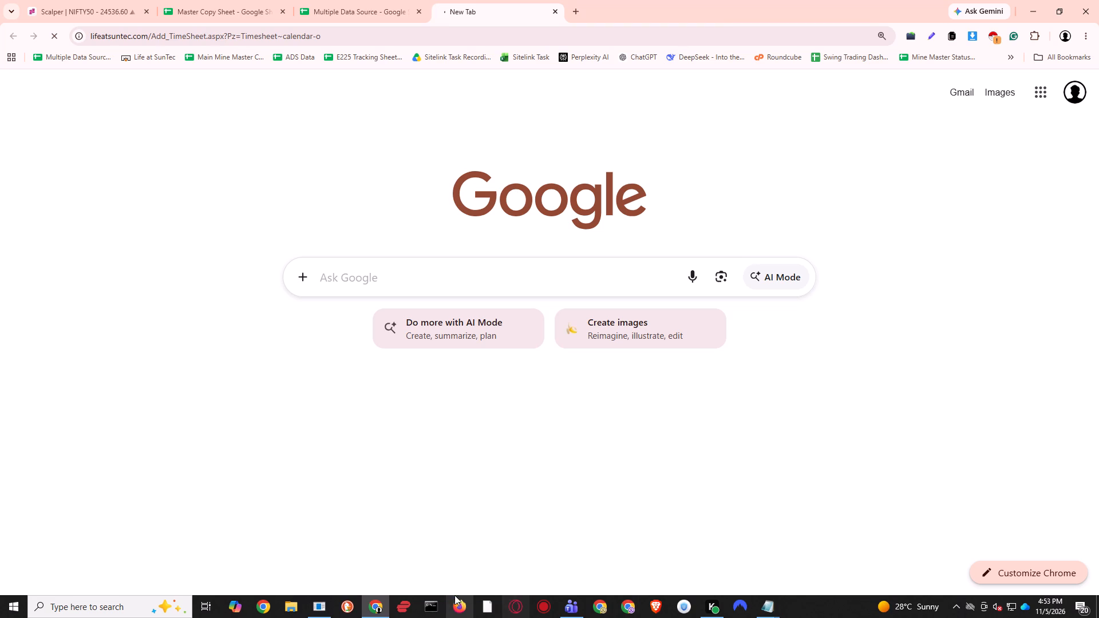
Switch to ExpressVPN to check the VPN connection status, and close its window.
click(407, 606)
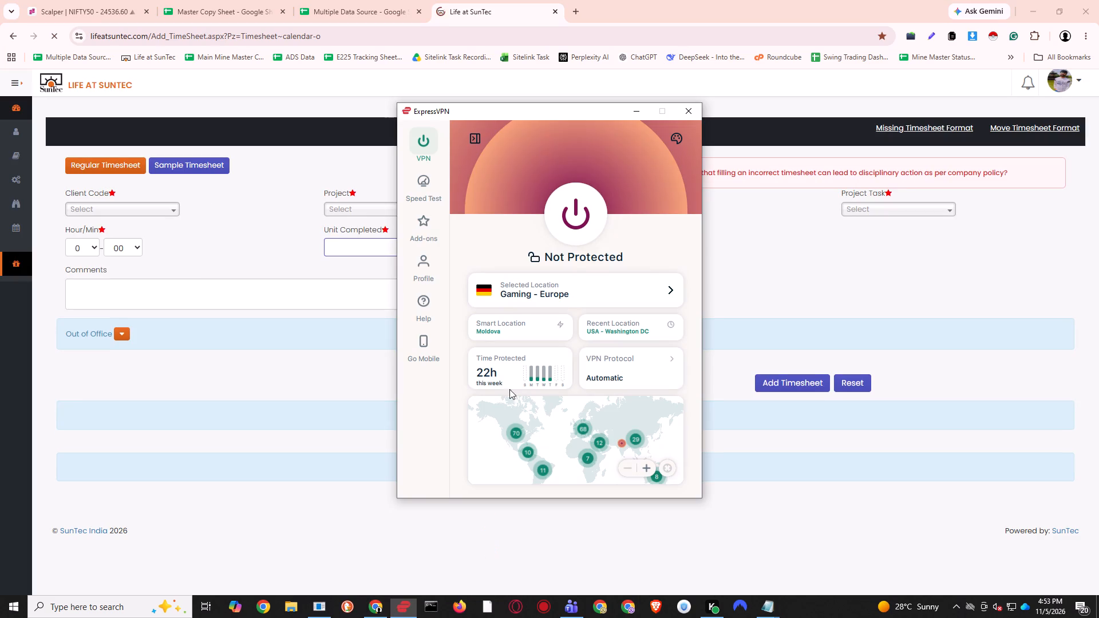
click(687, 113)
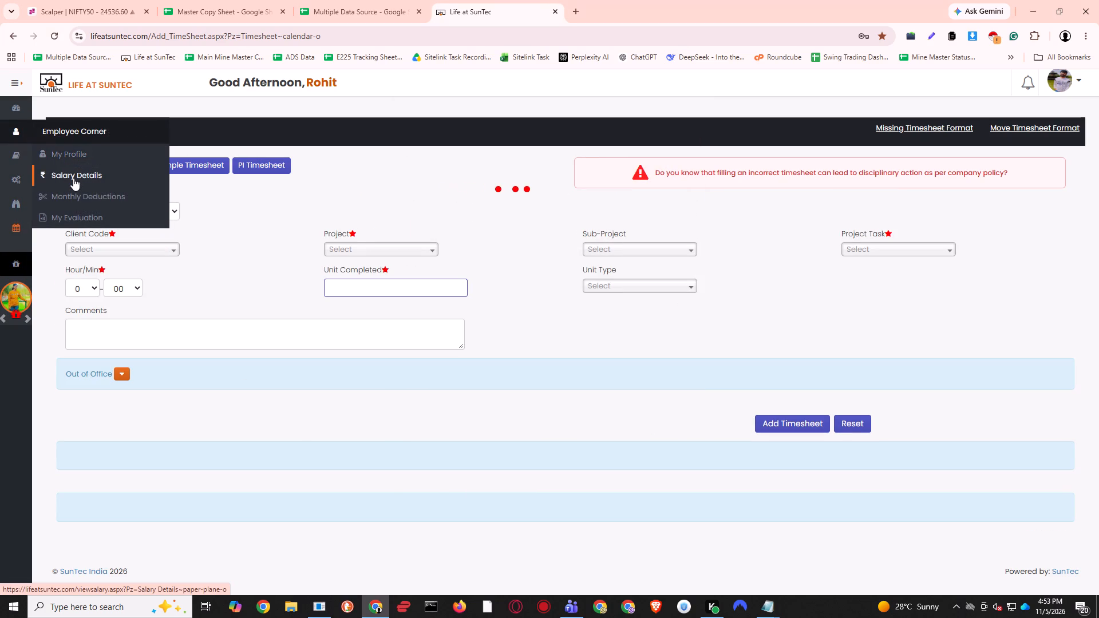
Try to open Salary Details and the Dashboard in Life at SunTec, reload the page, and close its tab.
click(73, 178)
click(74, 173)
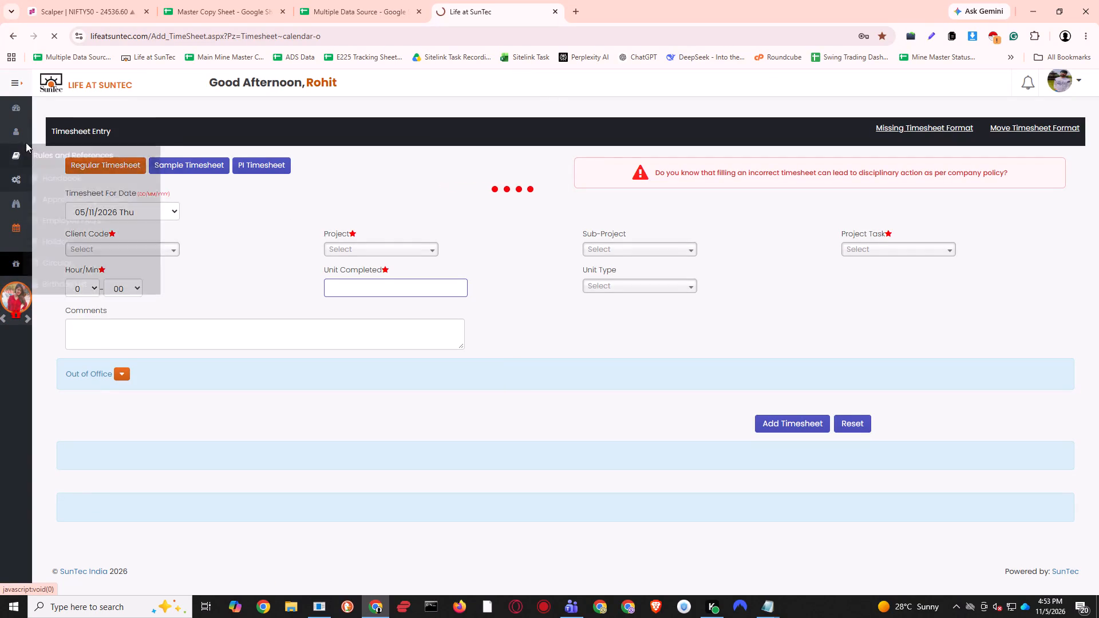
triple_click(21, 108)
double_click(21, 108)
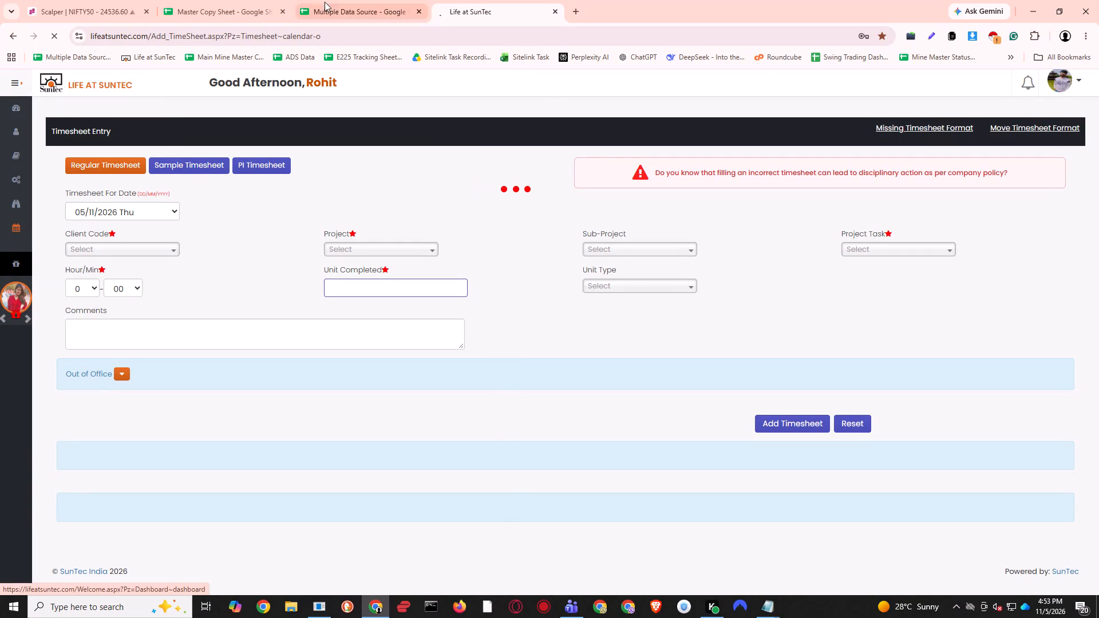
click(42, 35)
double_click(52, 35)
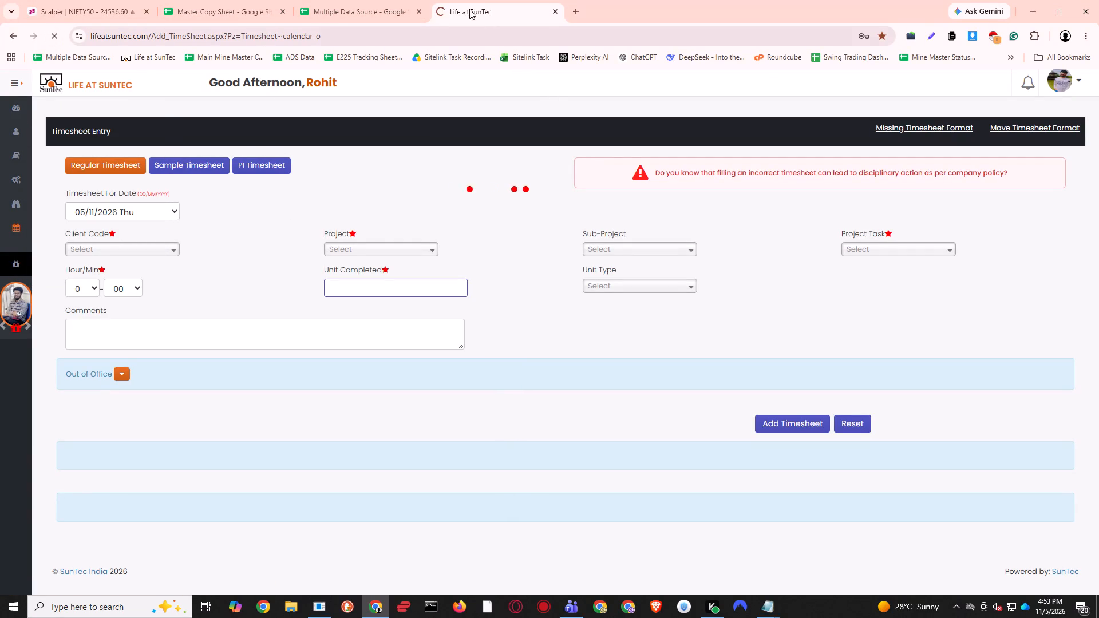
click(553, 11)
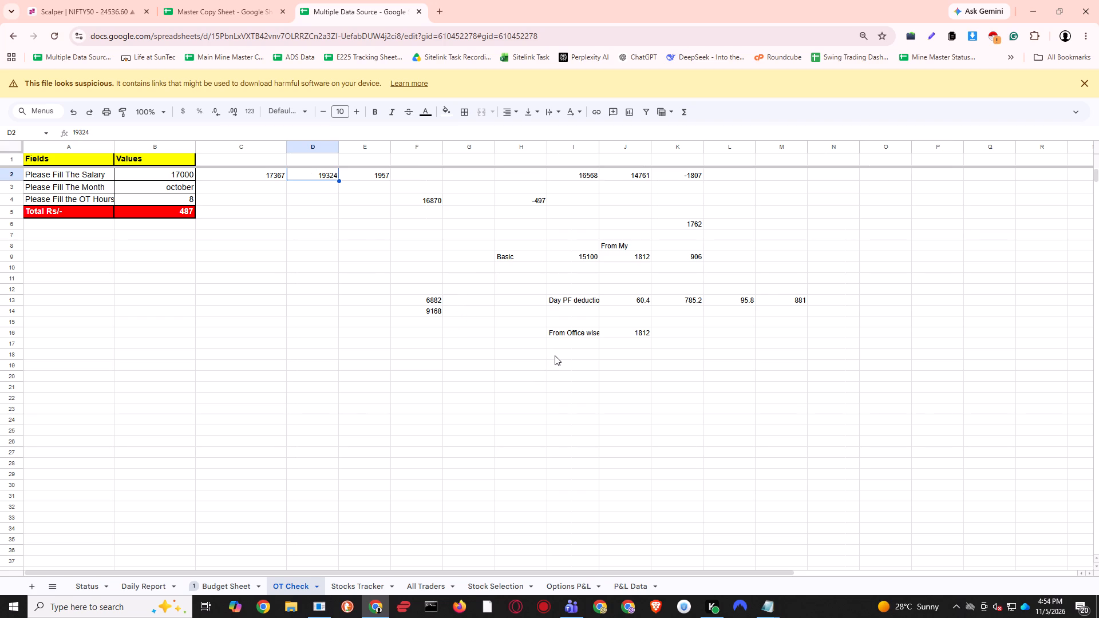
Examine the amount in cell D2 and the figures around row 13 of the OT Check sheet.
click(323, 189)
click(328, 174)
click(471, 300)
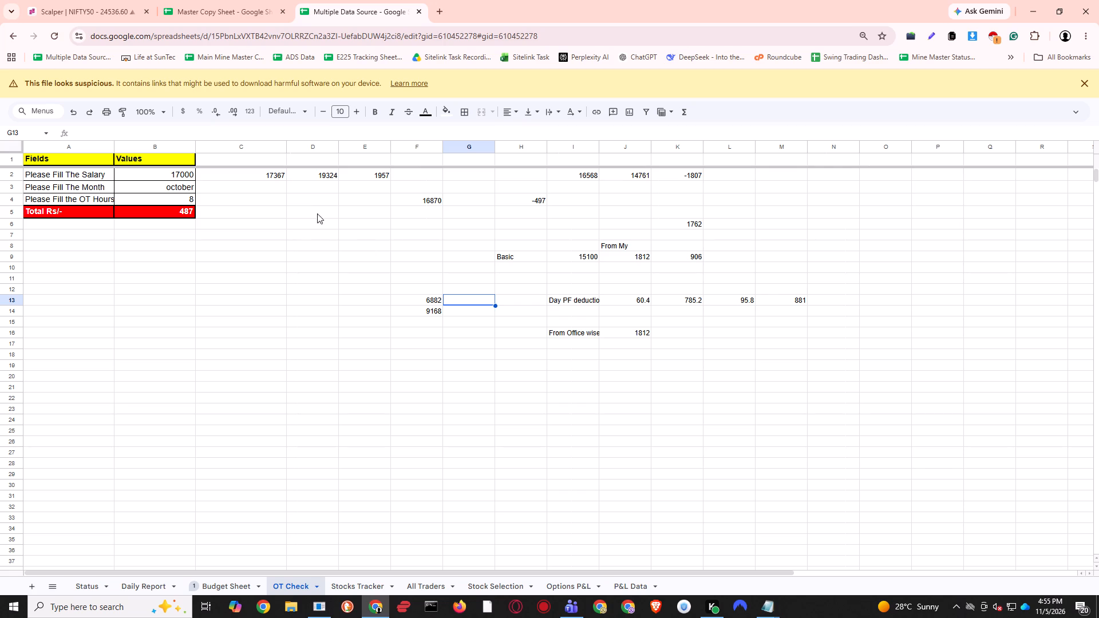
Open the bookmarked Life at SunTec site again in a new tab.
click(445, 3)
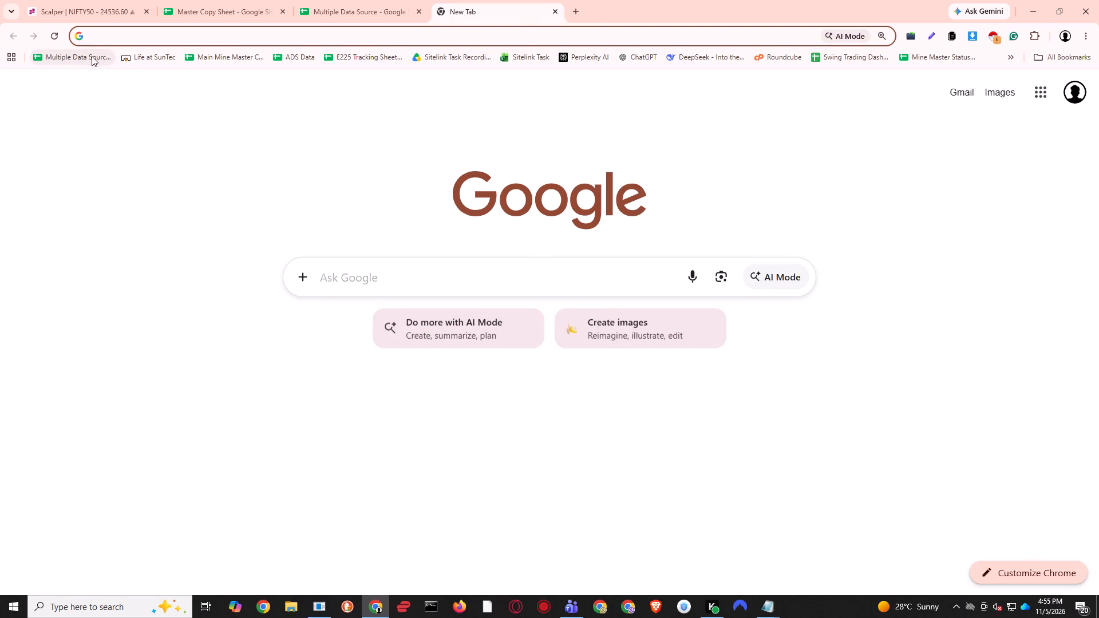
click(145, 57)
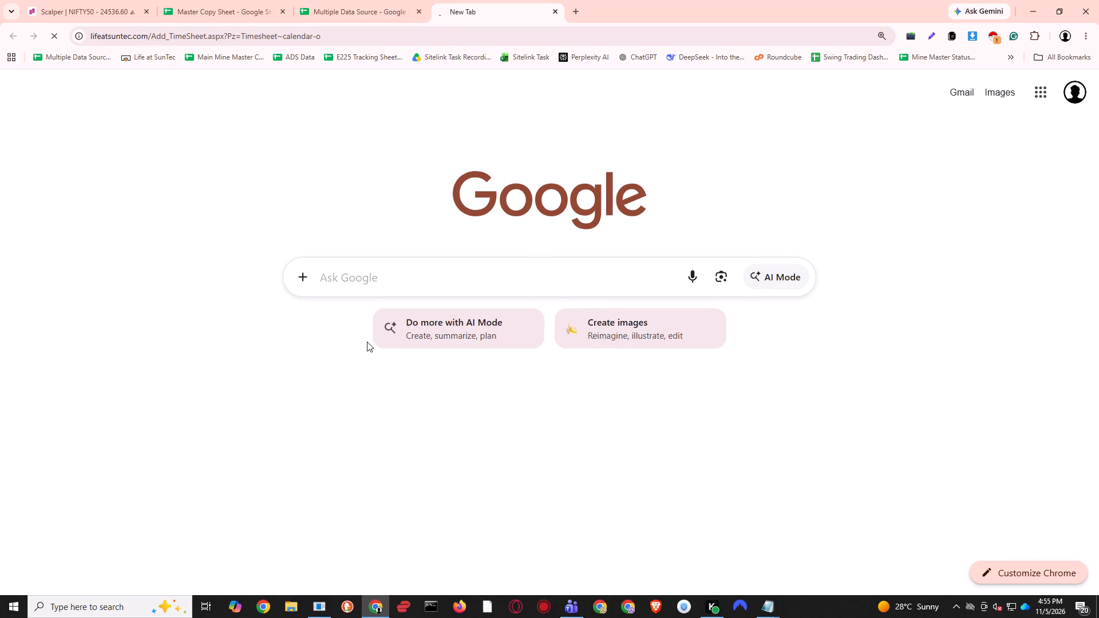
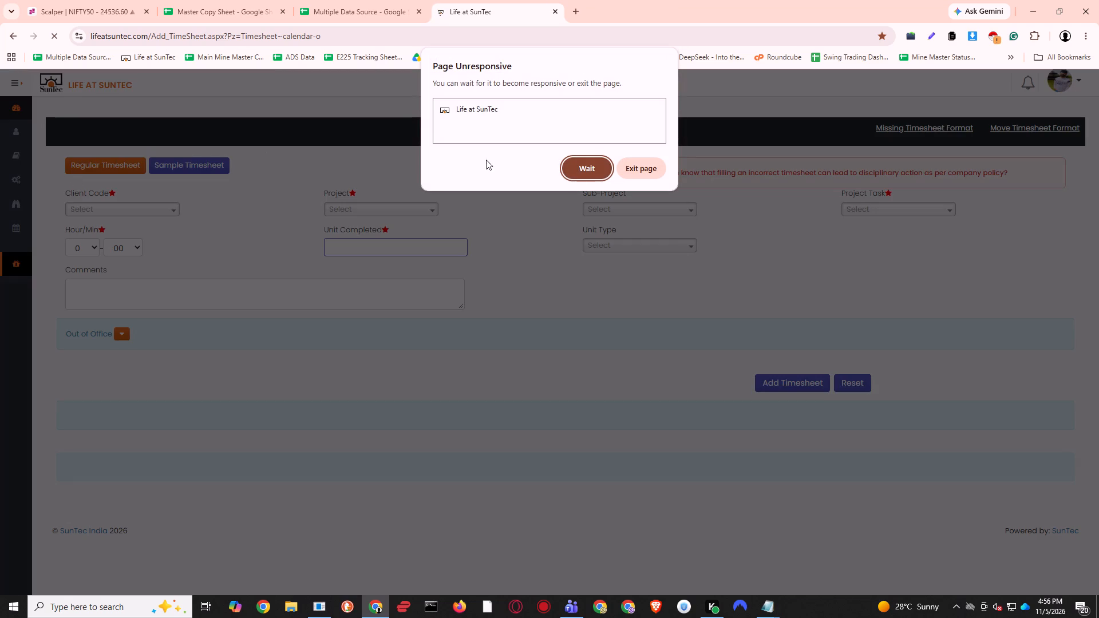
Choose to wait for the unresponsive Life at SunTec timesheet page instead of exiting it.
click(595, 172)
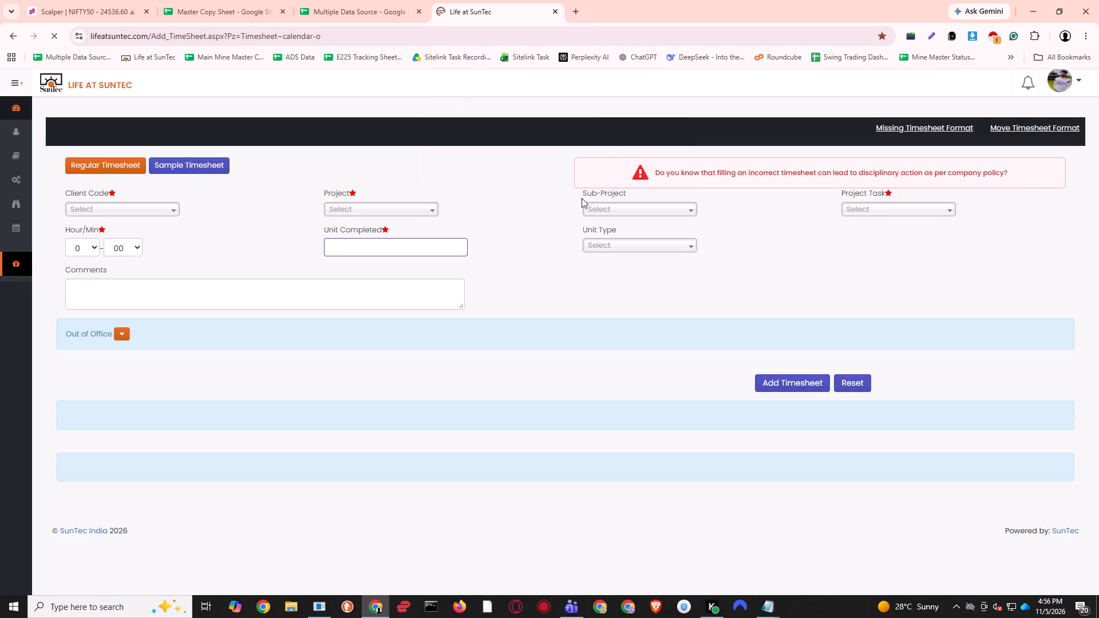